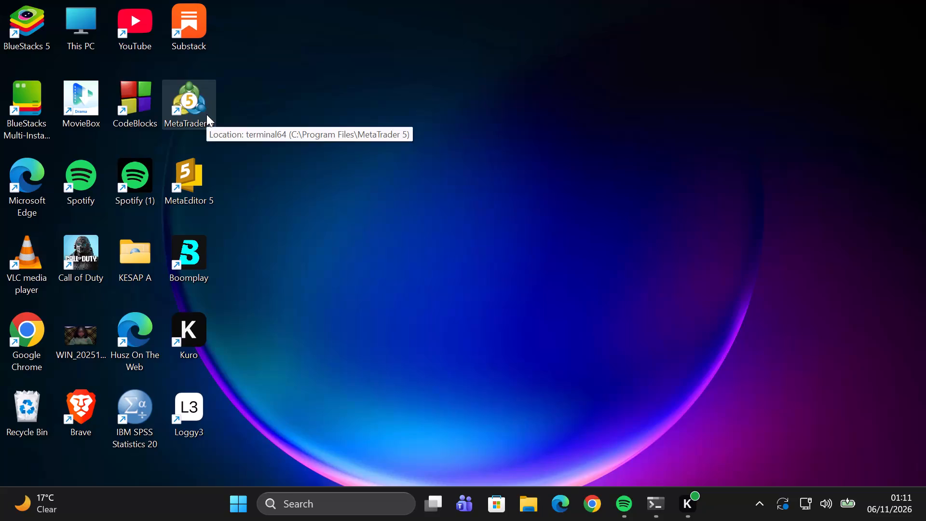
Launch MetaTrader 5 from the desktop and bring its window to the front.
click(206, 114)
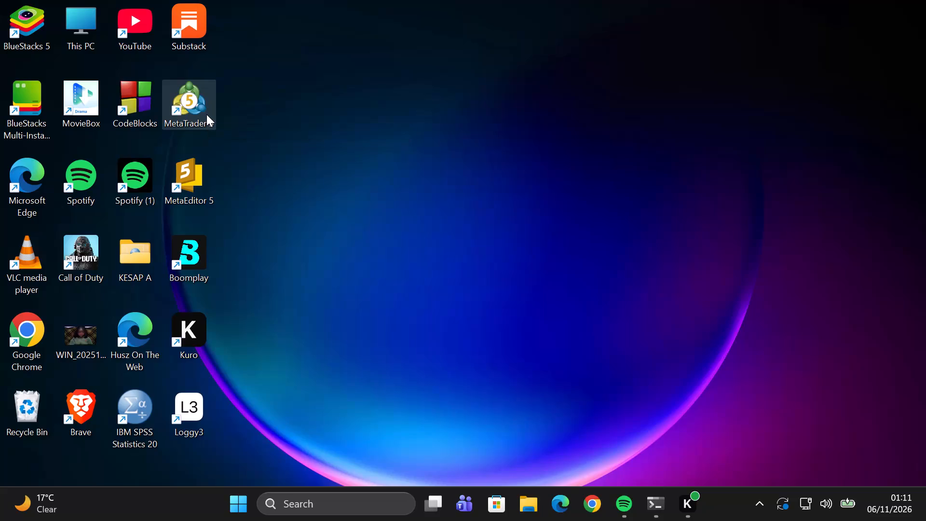
click(206, 114)
triple_click(196, 109)
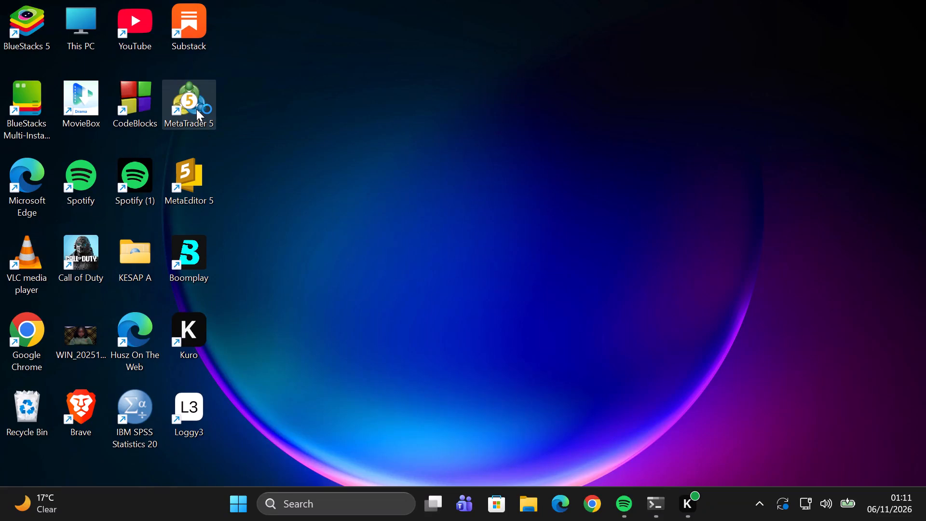
double_click(196, 109)
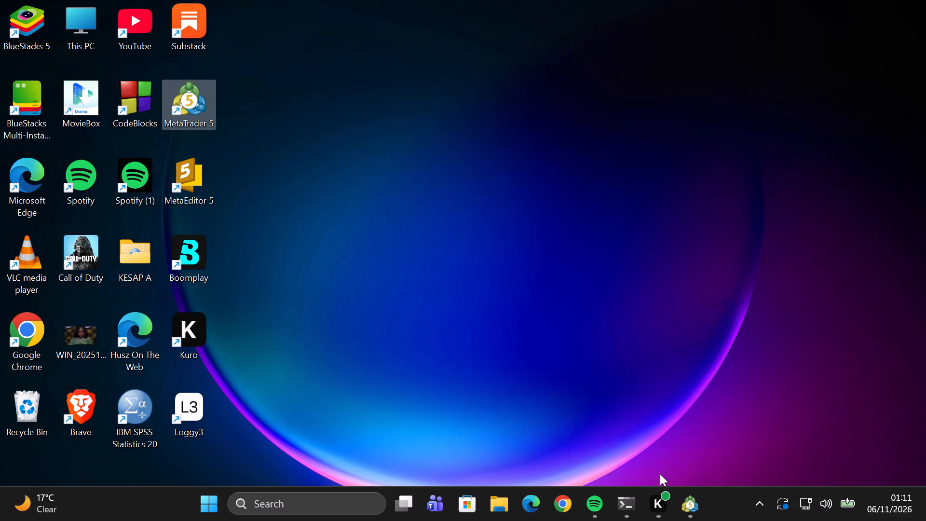
click(689, 454)
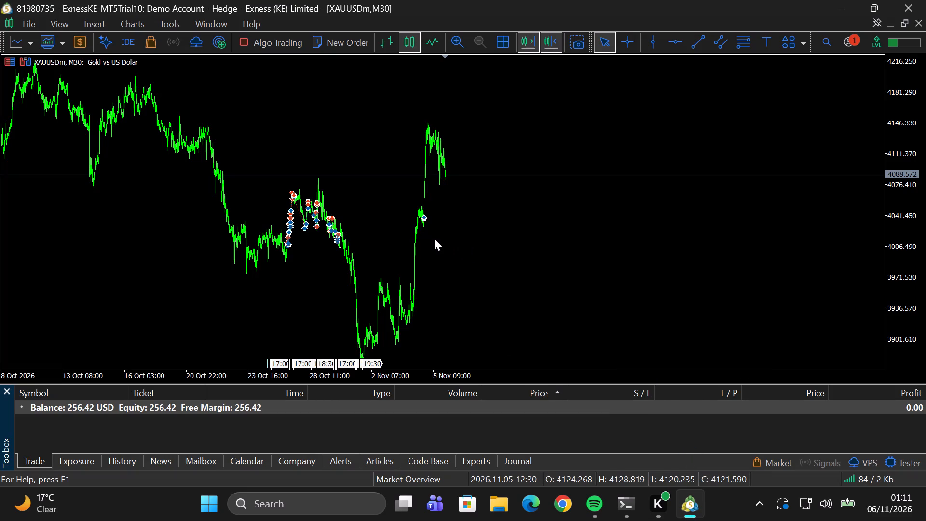
Examine the XAUUSDm price action on the 30-minute timeframe, from the multi-week swings down to the latest individual candles.
drag(434, 238, 487, 244)
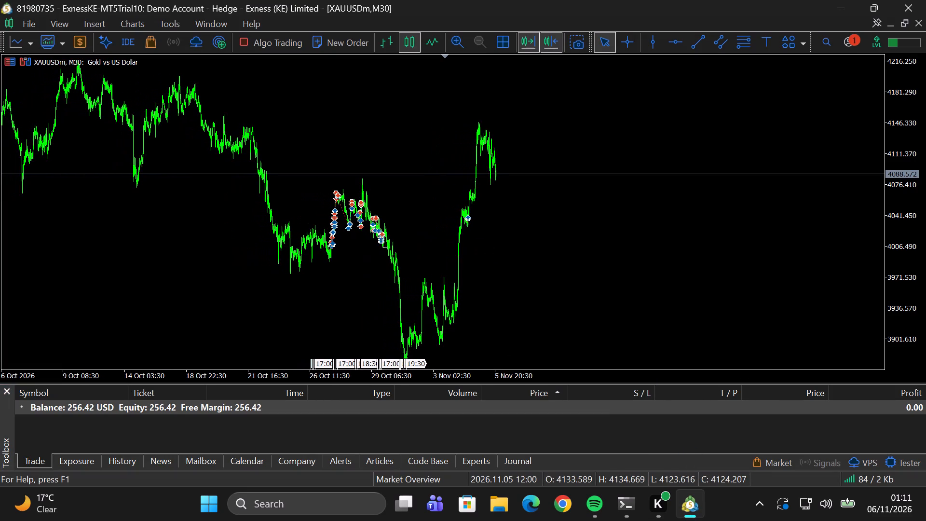
drag(487, 244, 422, 229)
right_click(536, 200)
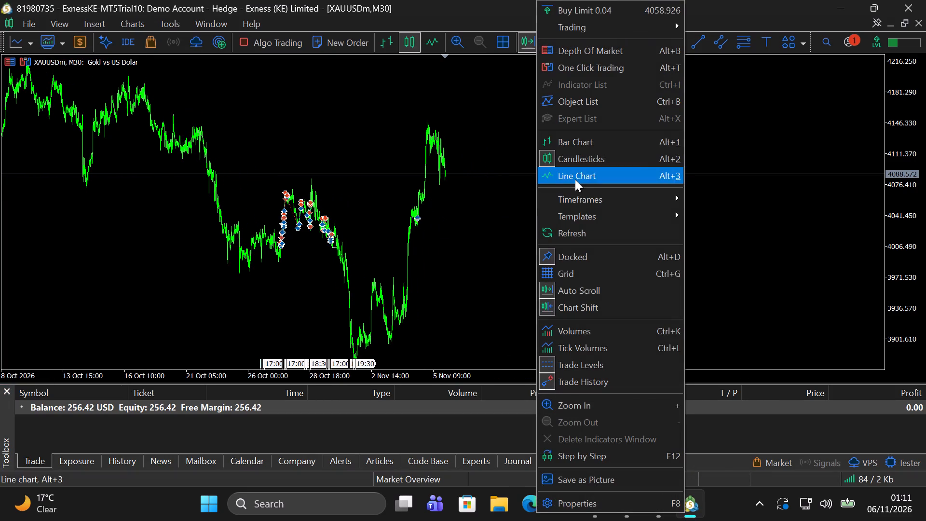
click(585, 206)
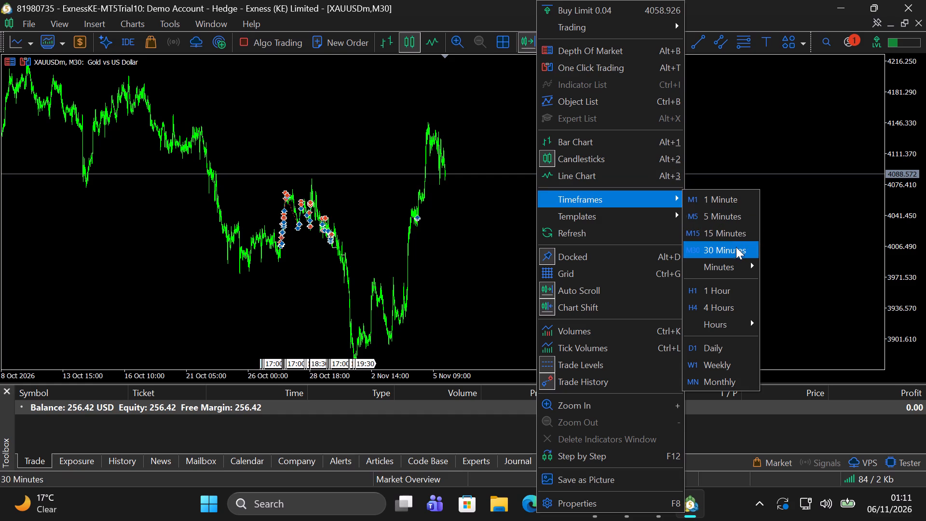
click(736, 247)
scroll(574, 194, left, 1)
ctrl+scroll(543, 206, down, 5)
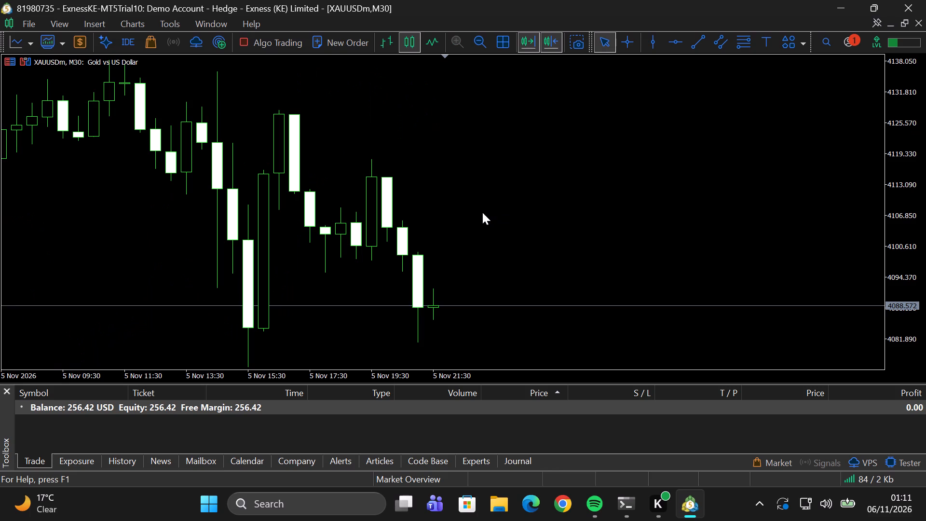
ctrl+scroll(423, 233, up, 4)
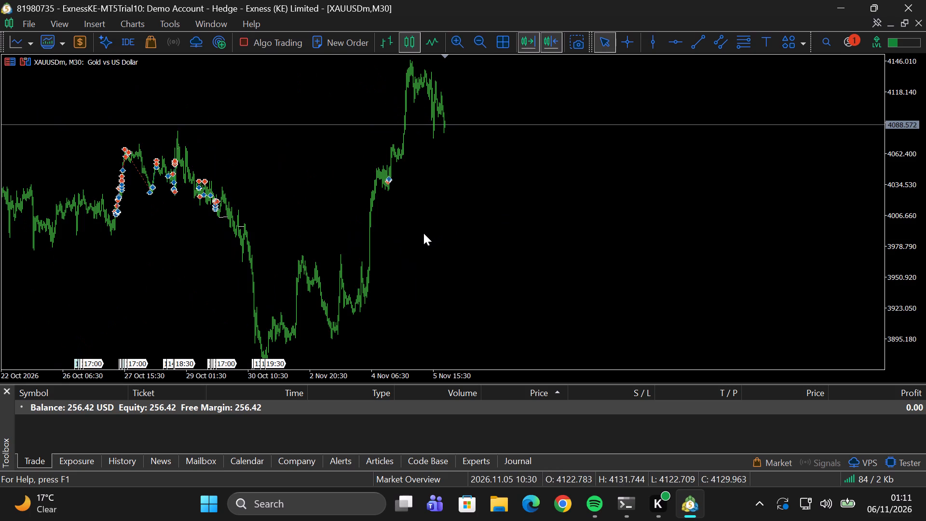
ctrl+scroll(423, 233, down, 1)
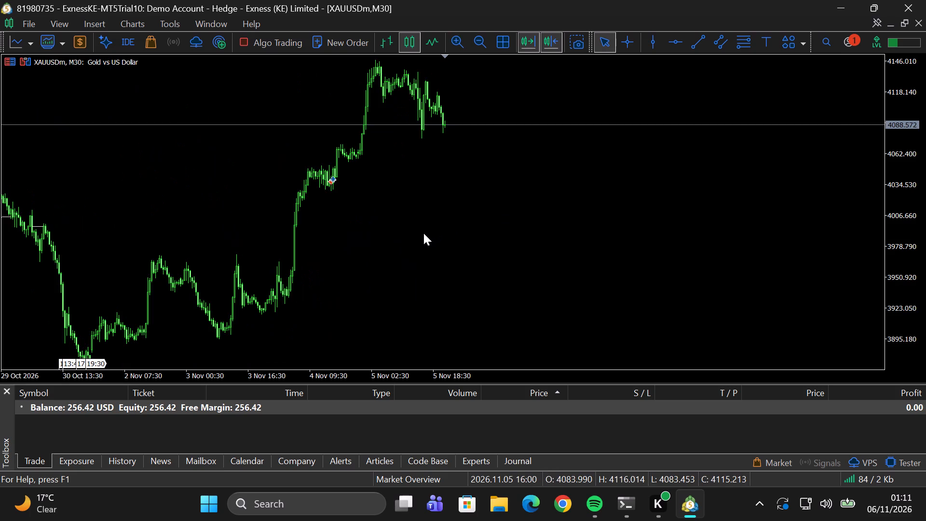
ctrl+scroll(423, 233, down, 4)
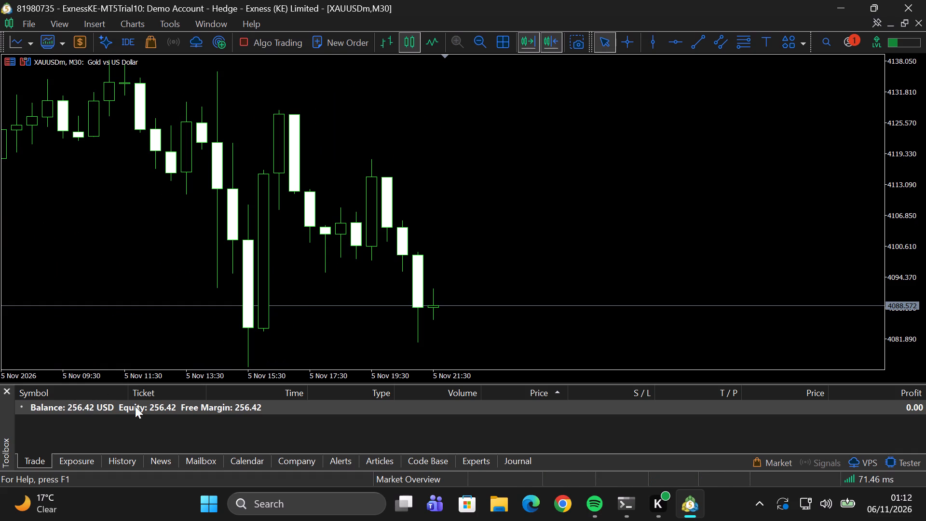
Switch the XAUUSDm chart to the 1 Minute timeframe.
right_click(494, 293)
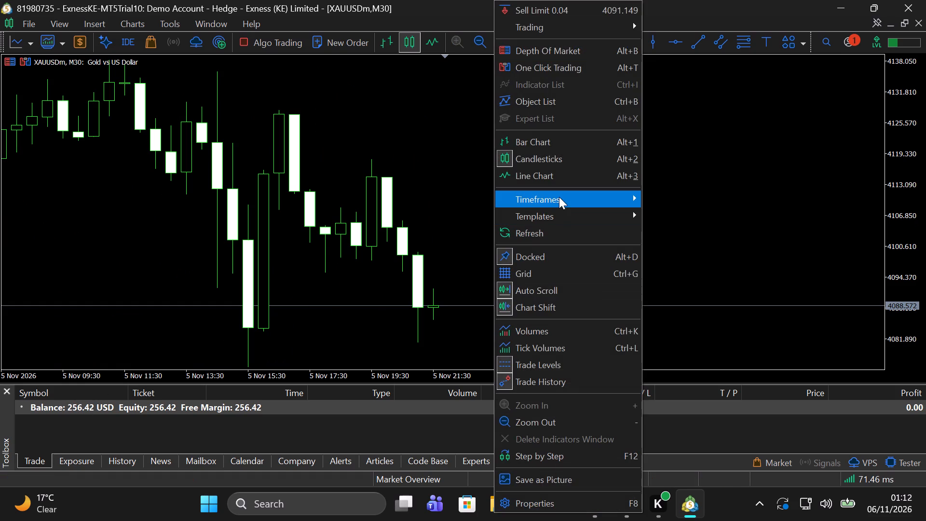
click(559, 197)
click(649, 205)
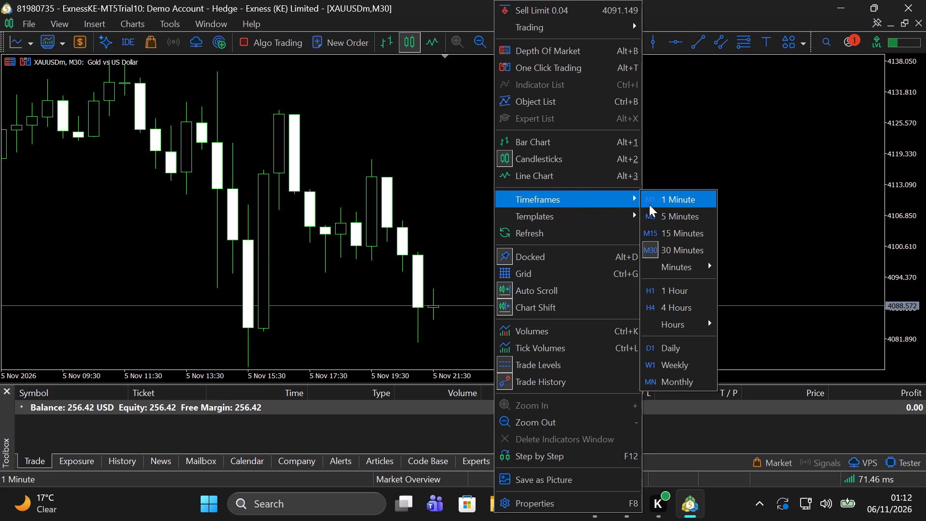
ctrl+scroll(476, 257, down, 3)
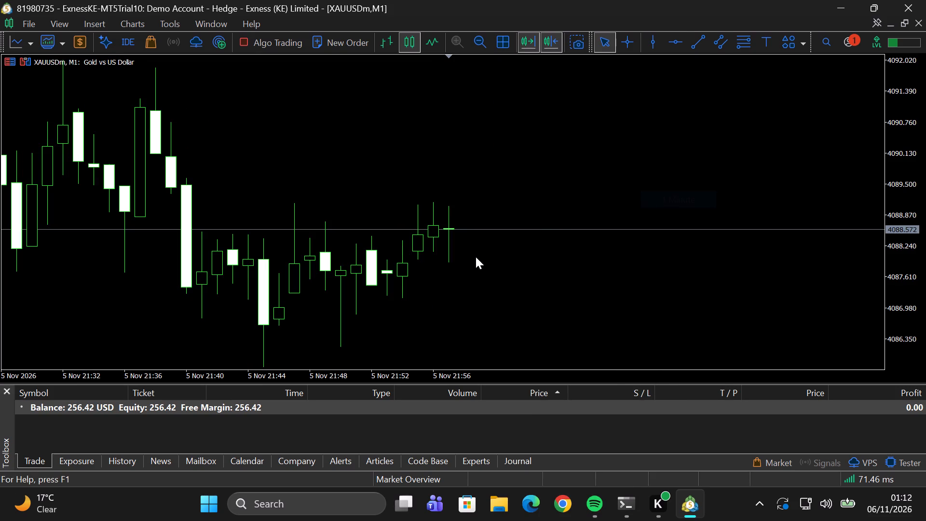
ctrl+scroll(476, 257, down, 8)
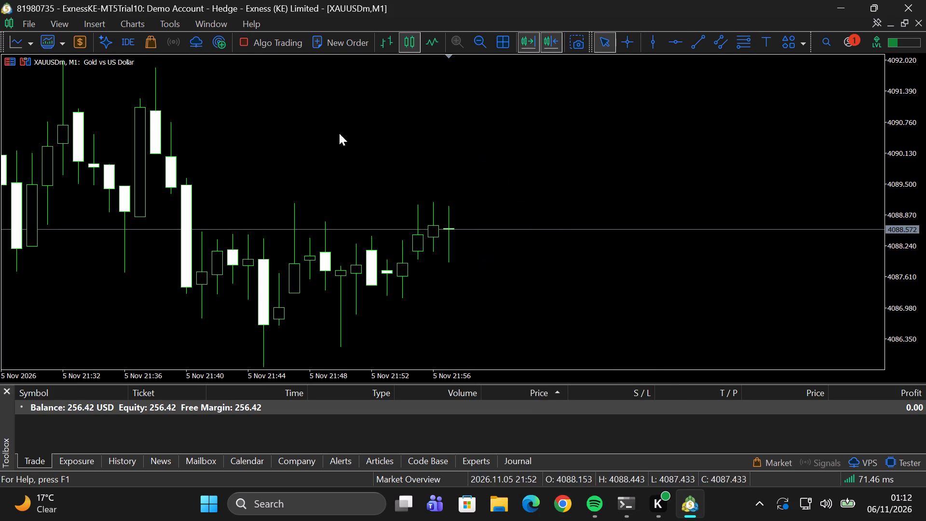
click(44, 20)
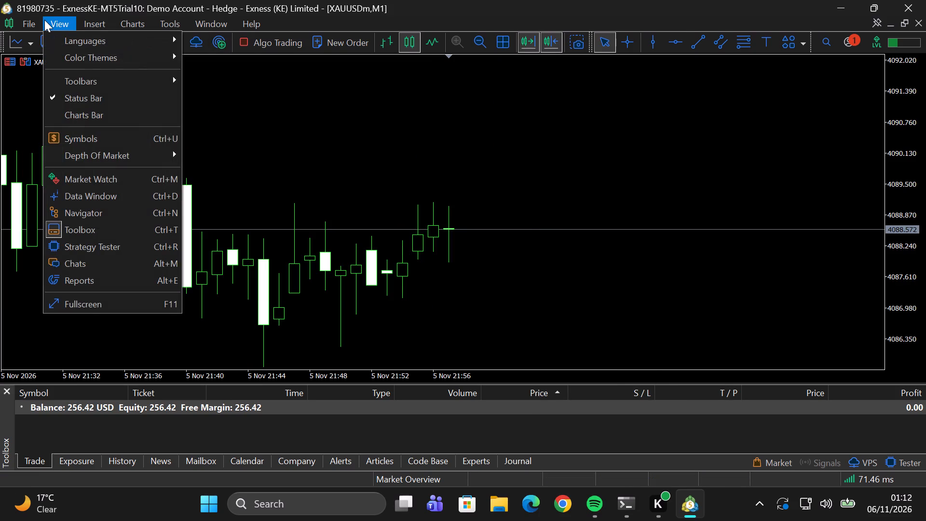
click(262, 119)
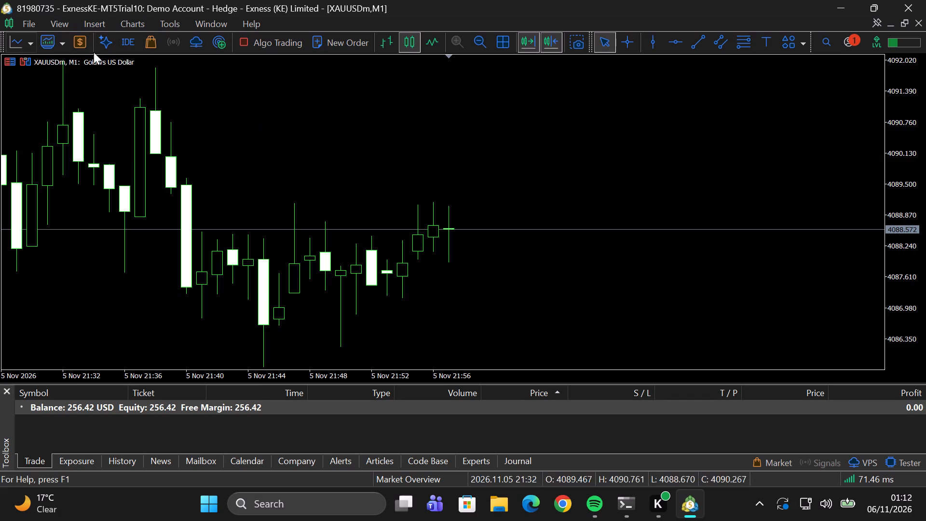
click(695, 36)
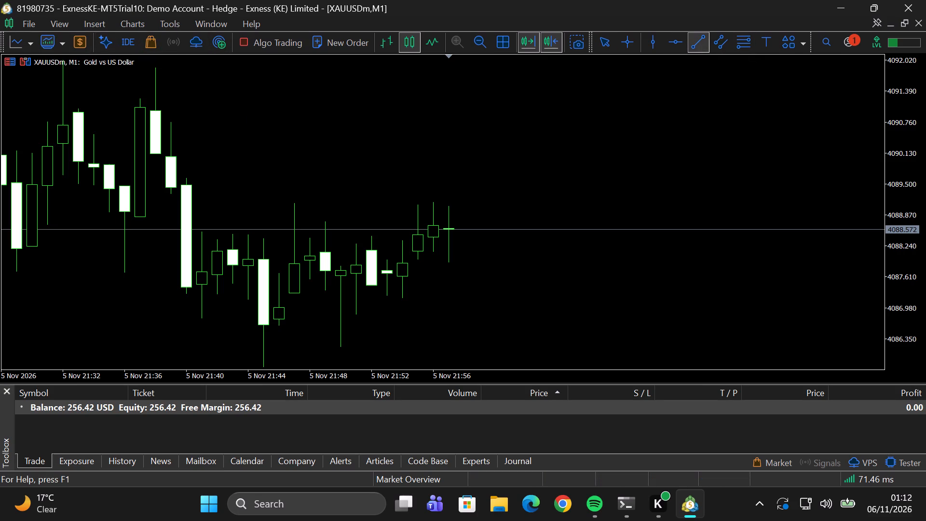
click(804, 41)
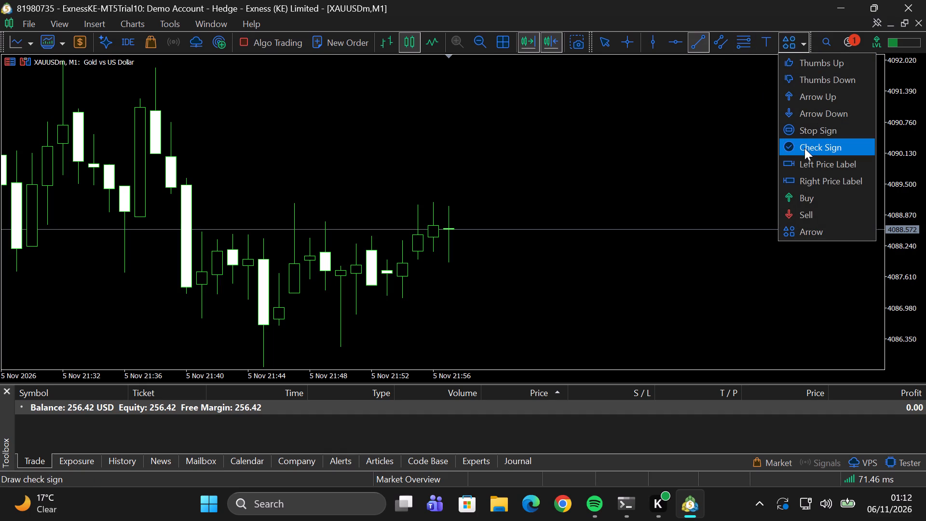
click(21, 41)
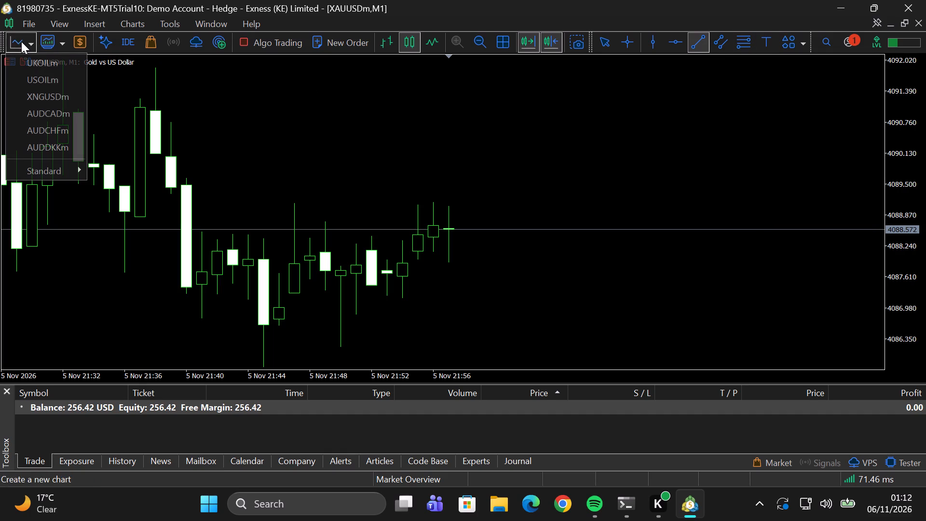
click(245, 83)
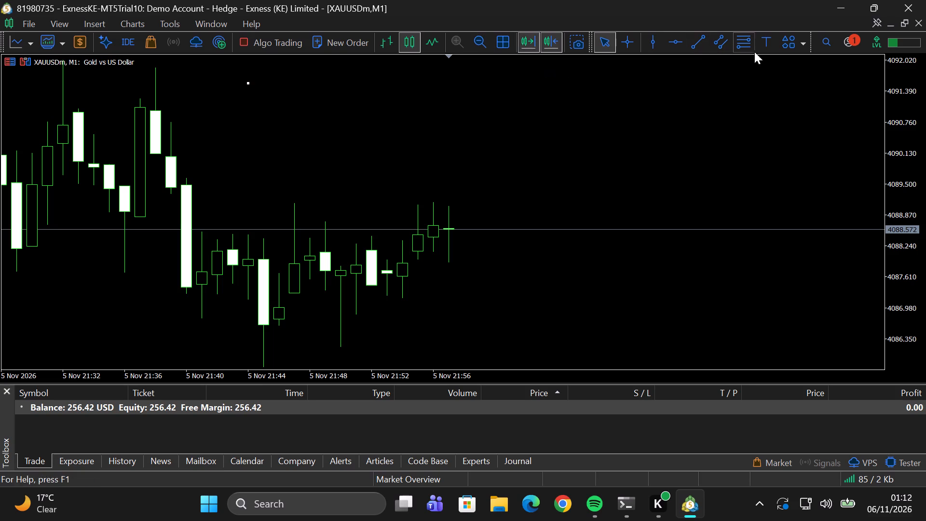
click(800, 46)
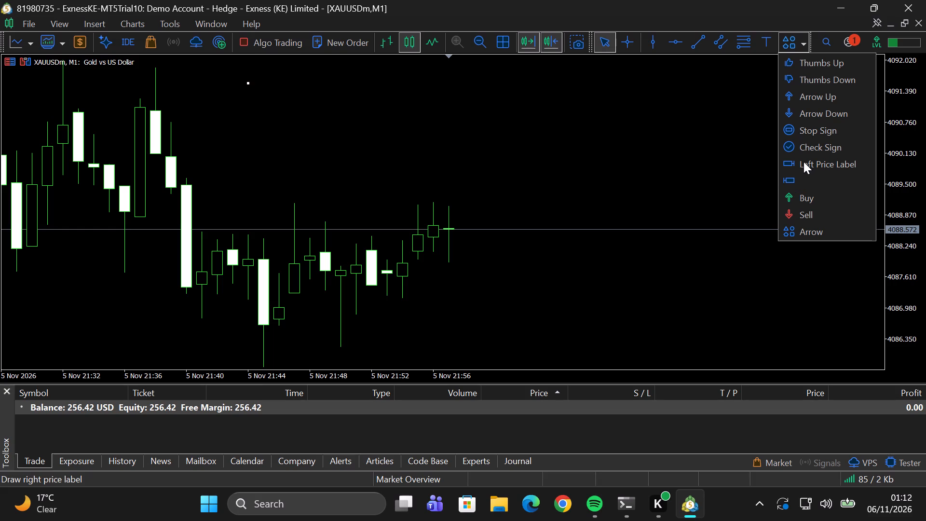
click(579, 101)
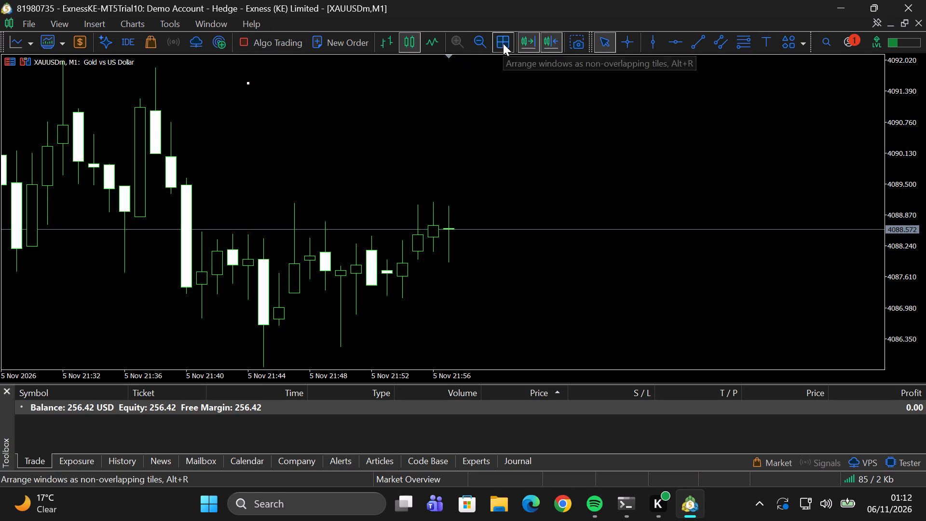
Draw a rectangle from the 21:57 candle's body down to its low, extending into the empty area after the candle.
click(86, 23)
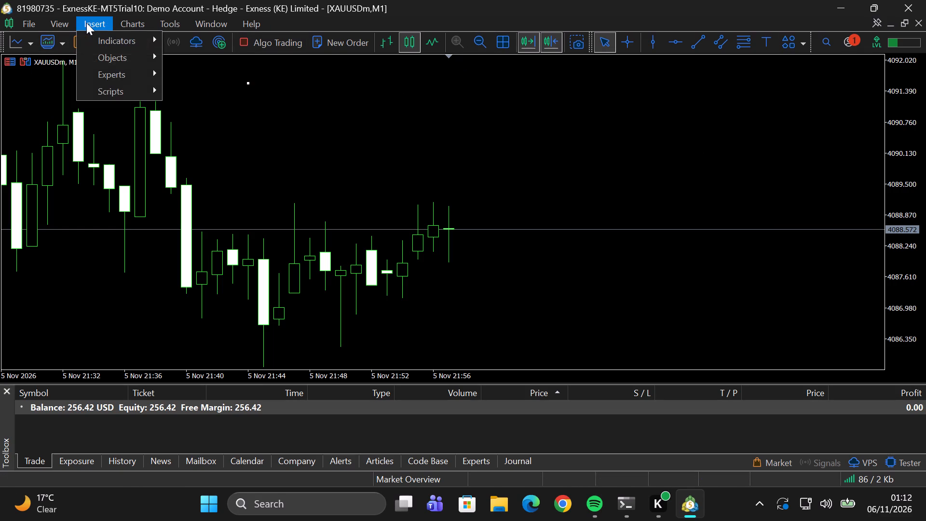
drag(120, 56, 252, 245)
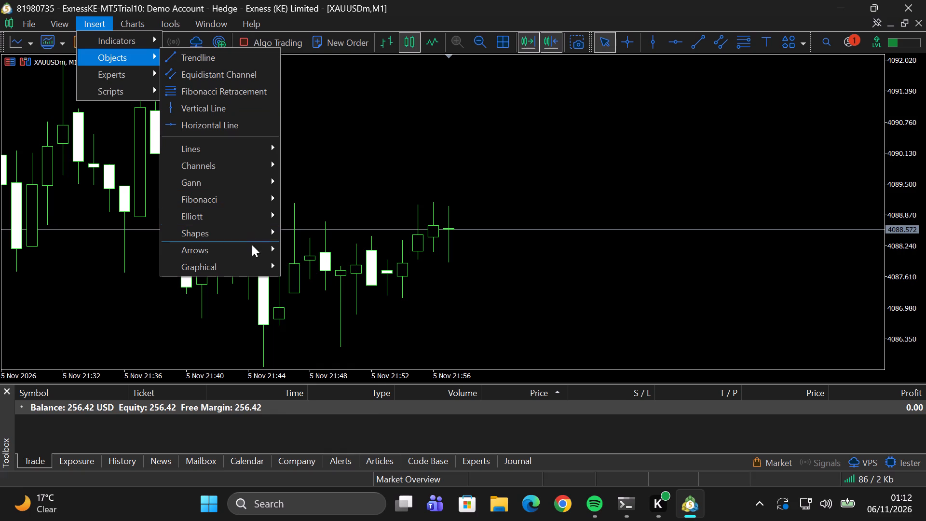
drag(252, 245, 252, 254)
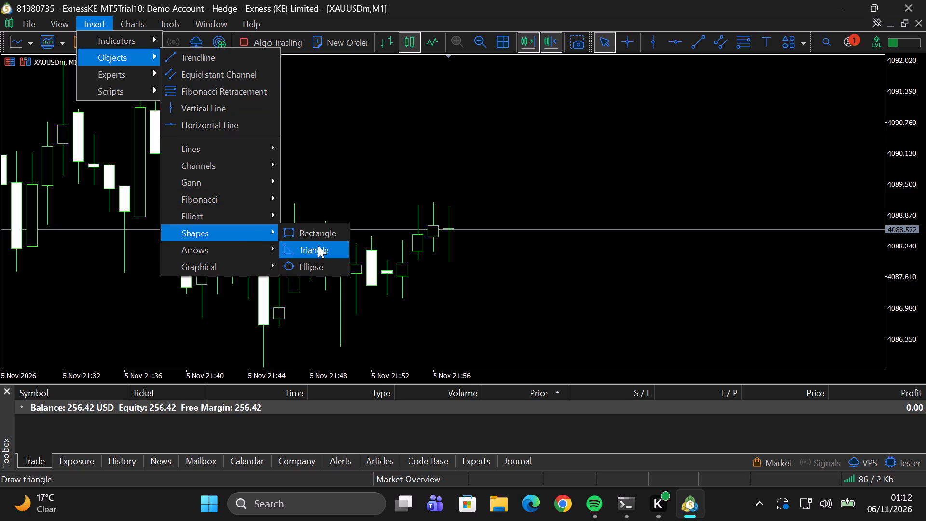
click(318, 234)
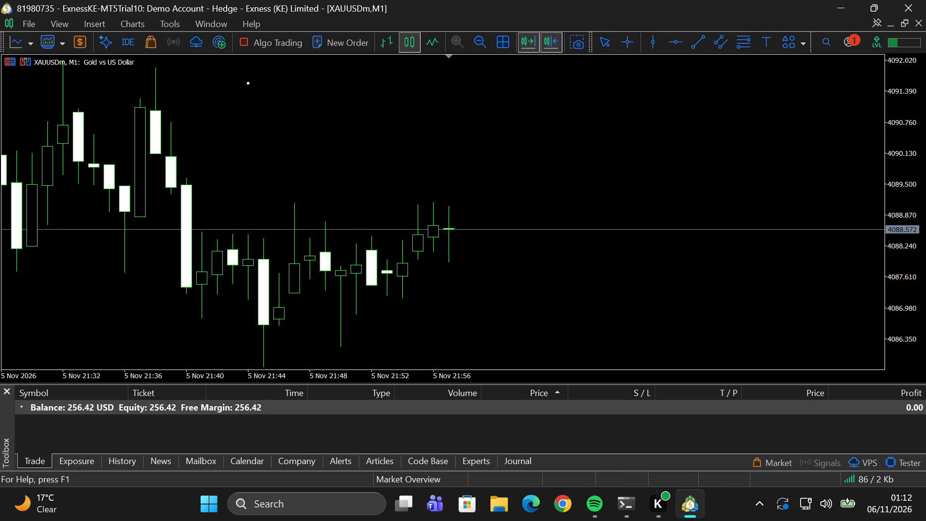
drag(448, 226, 511, 233)
drag(511, 233, 615, 260)
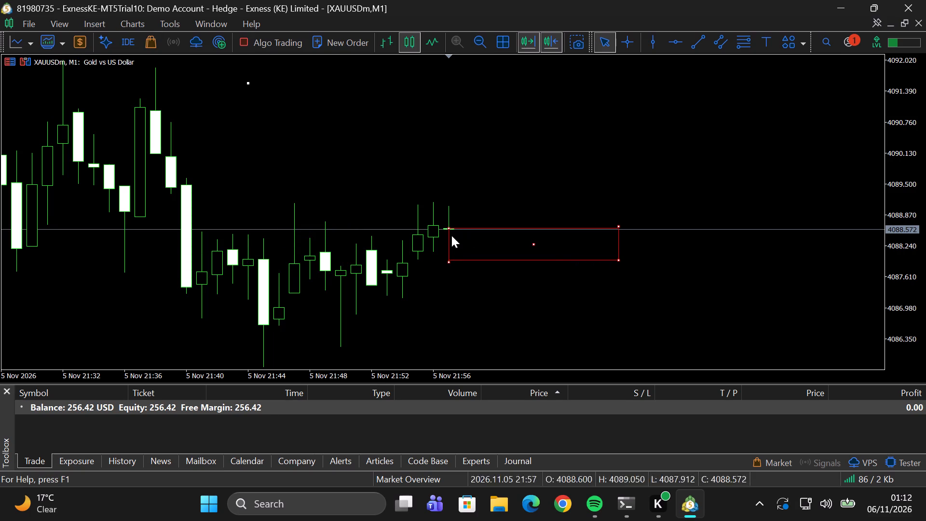
Resize the rectangle so its upper edge meets the 21:57 candle's high and its far edge reaches close to the price scale.
drag(447, 230, 449, 209)
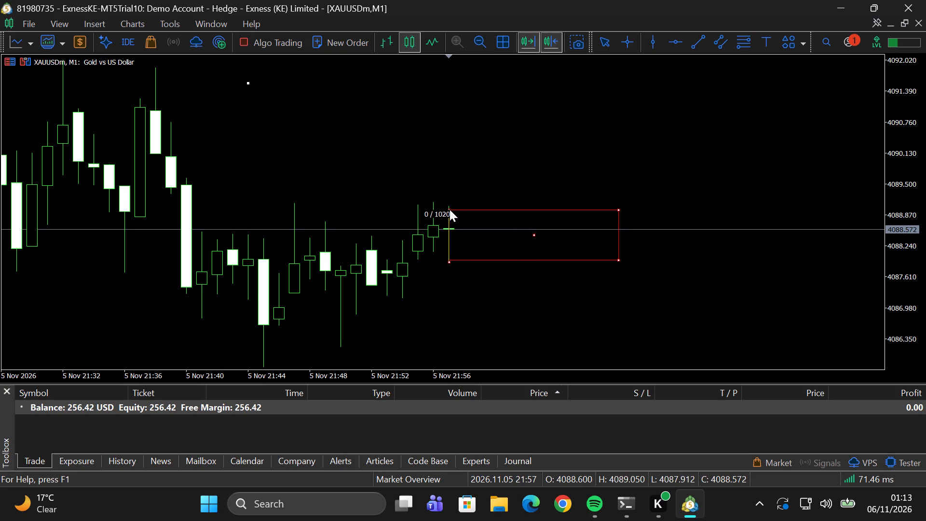
drag(449, 209, 448, 207)
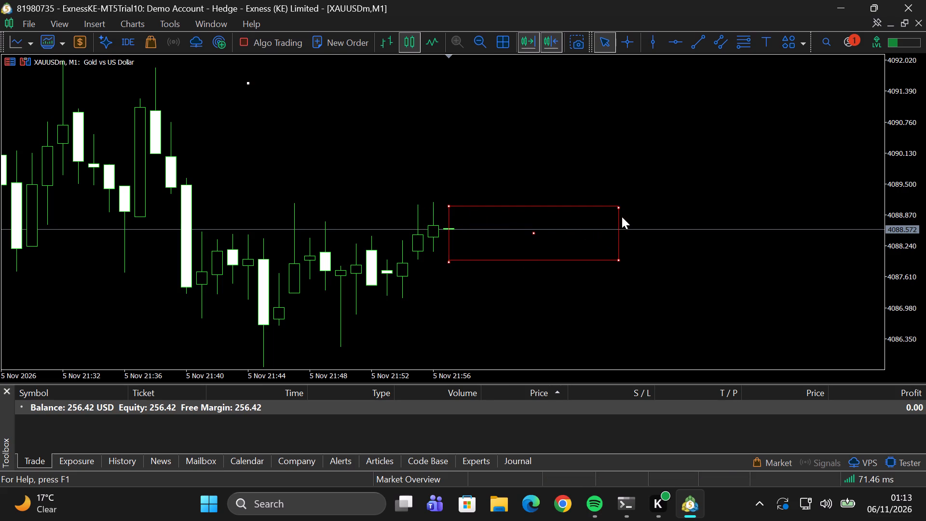
drag(618, 205, 715, 203)
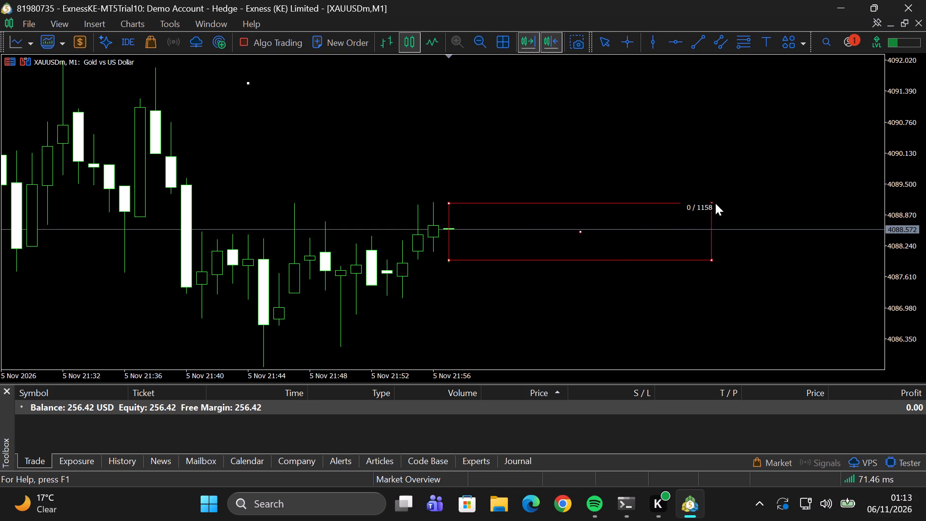
drag(715, 203, 805, 203)
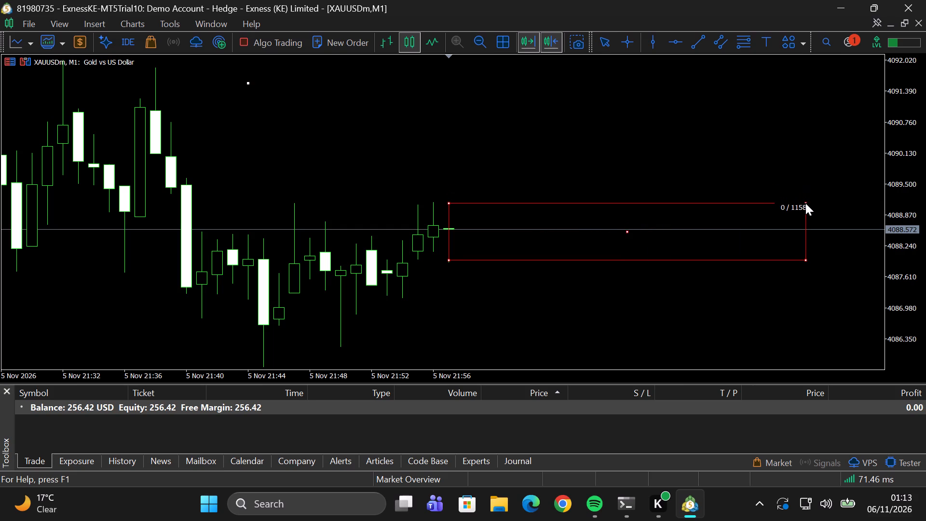
drag(805, 203, 842, 206)
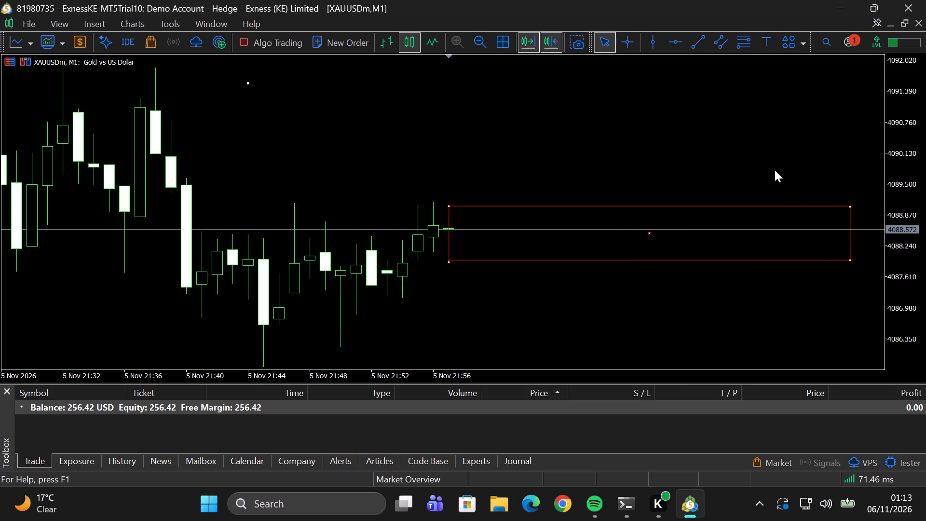
click(775, 170)
click(391, 137)
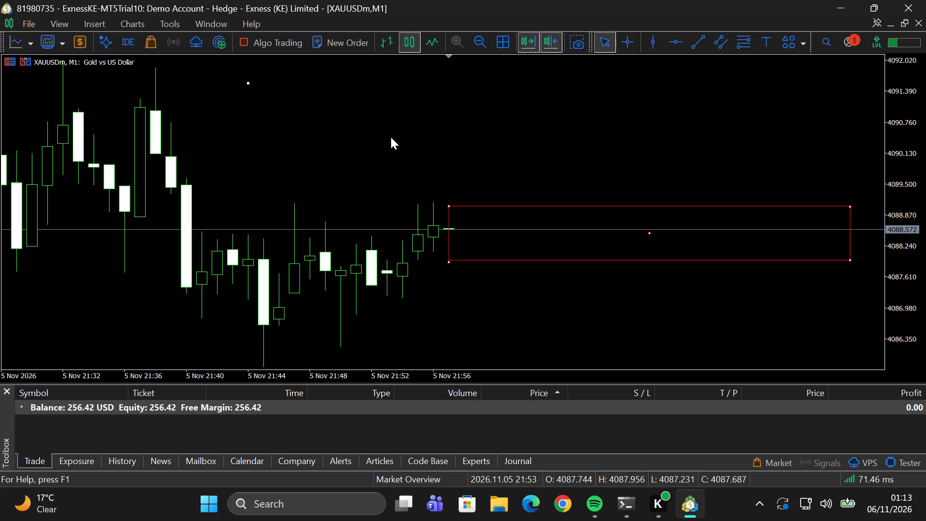
Change the outline colour of the rectangle zone after the 21:57 candle to white.
right_click(520, 206)
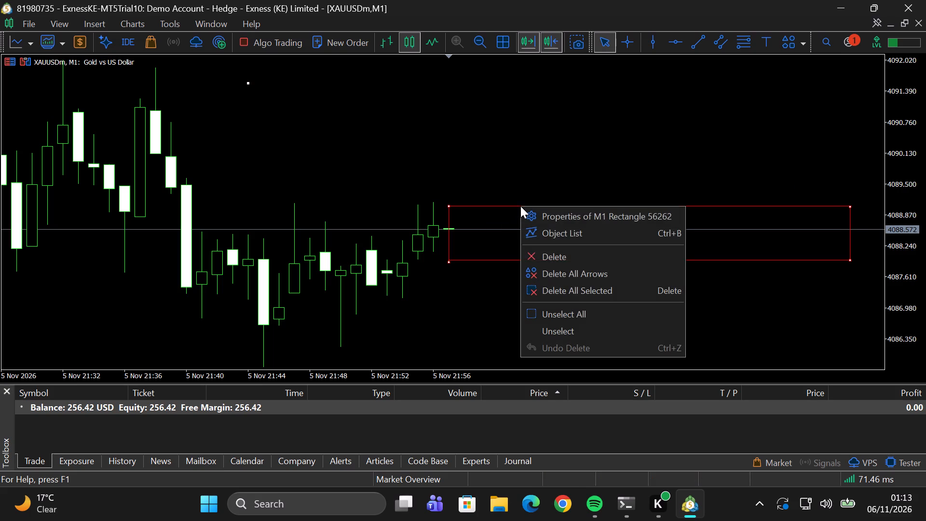
click(603, 213)
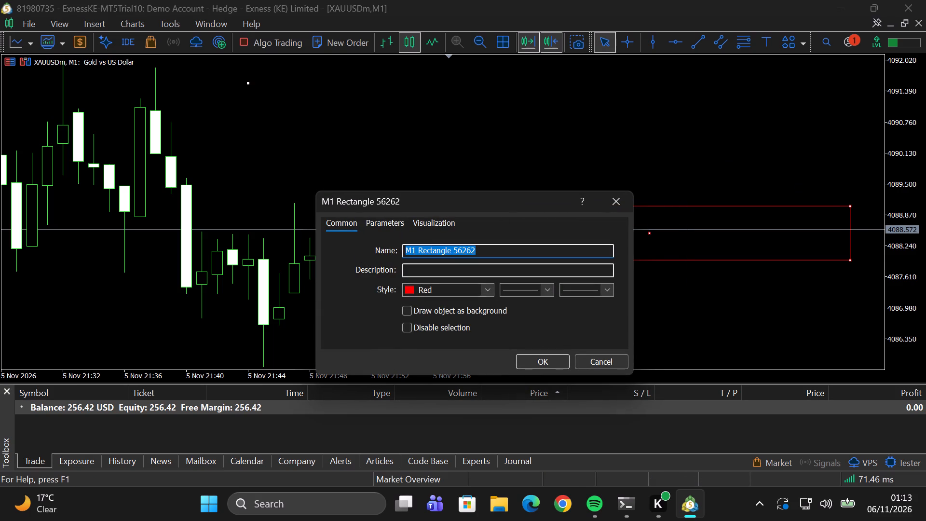
click(439, 291)
key(BackSpace)
key(BackSpace)
key(BackSpace)
key(BackSpace)
key(BackSpace)
key(BackSpace)
key(BackSpace)
key(BackSpace)
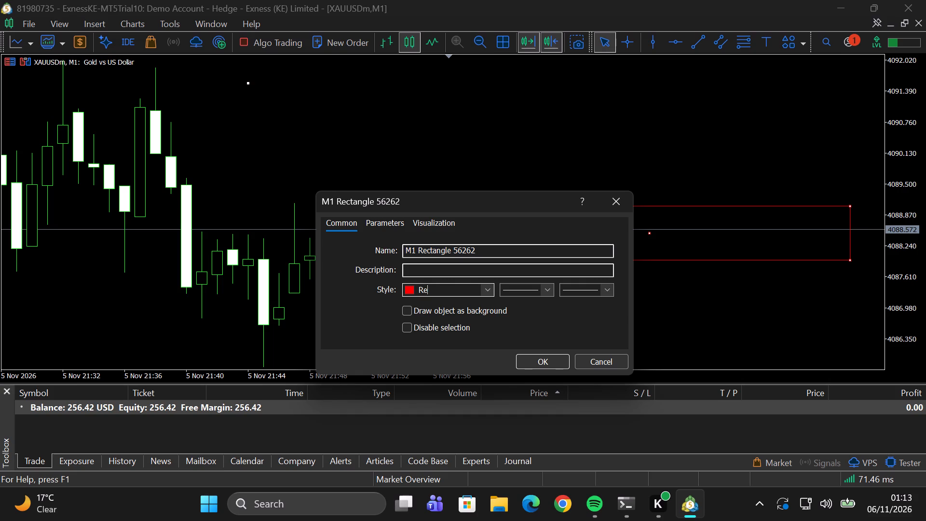
text(white)
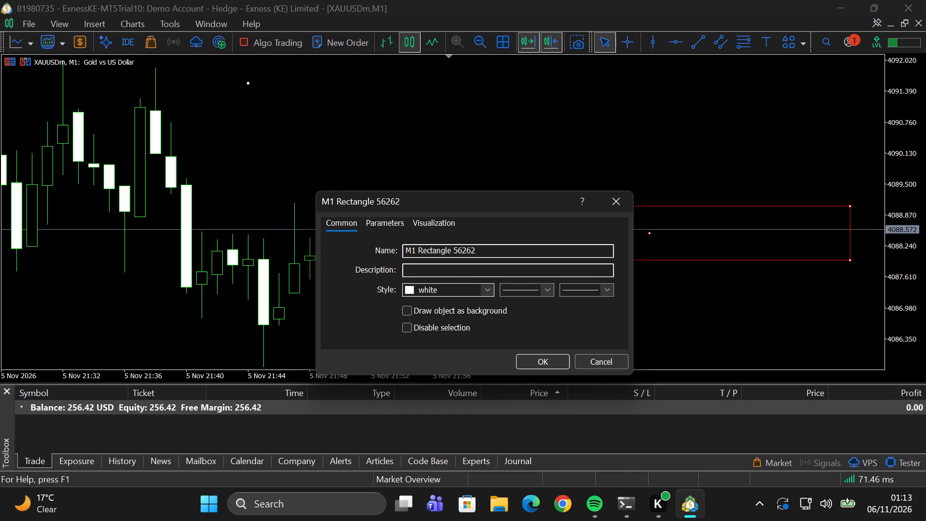
key(Return)
click(726, 190)
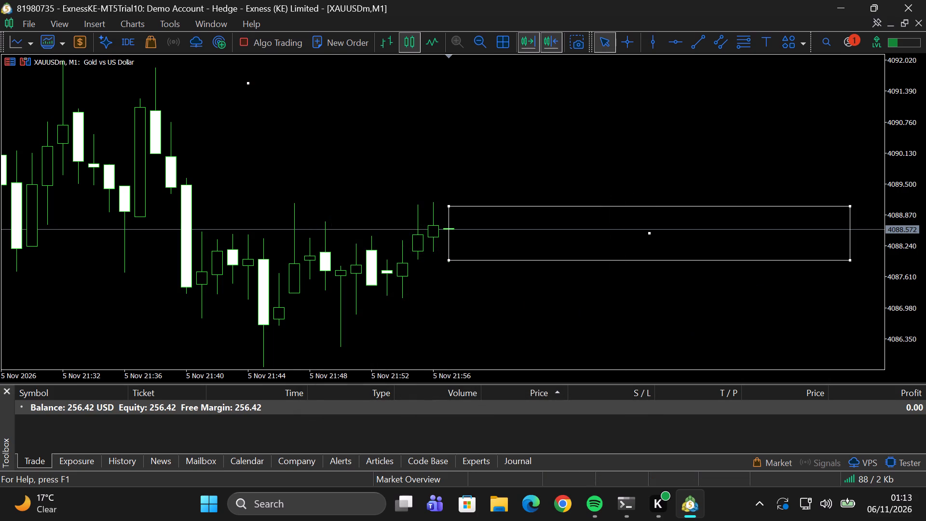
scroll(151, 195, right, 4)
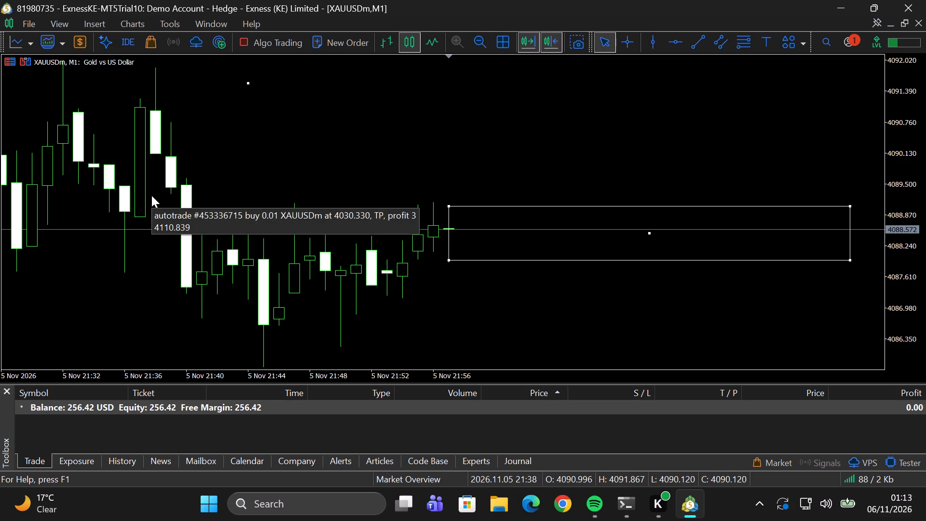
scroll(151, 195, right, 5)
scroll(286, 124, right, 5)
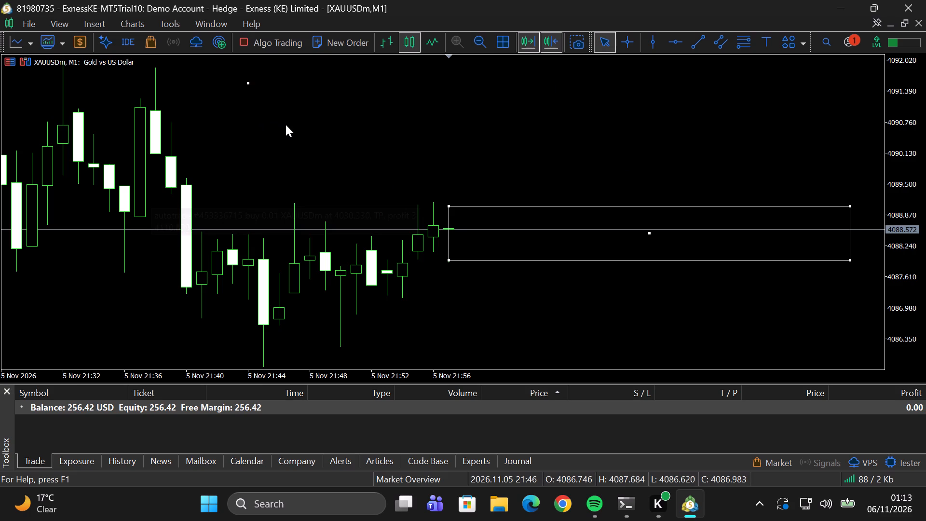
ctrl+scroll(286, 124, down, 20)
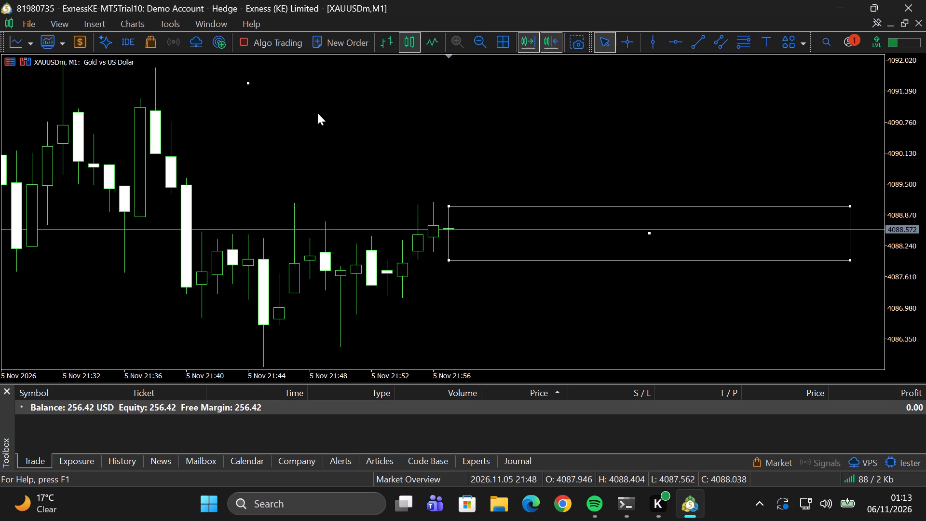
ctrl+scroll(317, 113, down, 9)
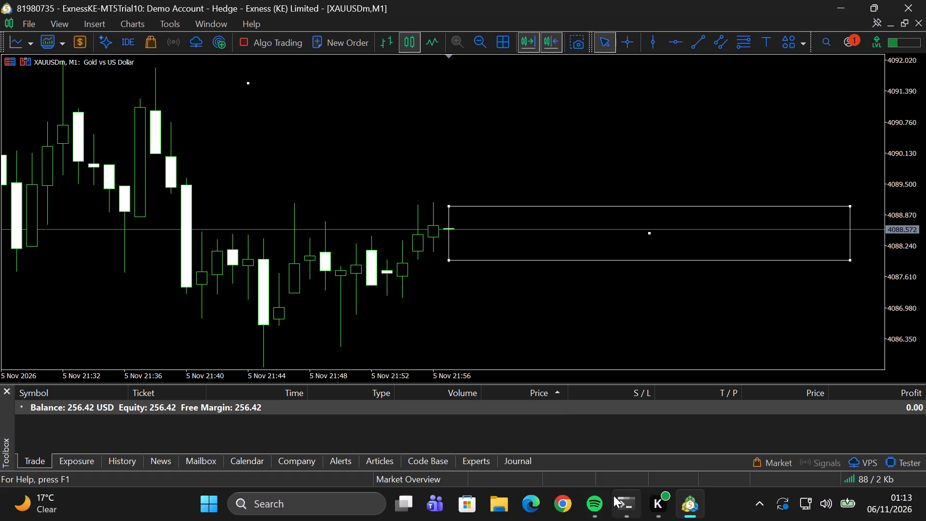
Launch TradingView from its installer package in the Downloads folder, closing the folder and installer windows.
click(506, 498)
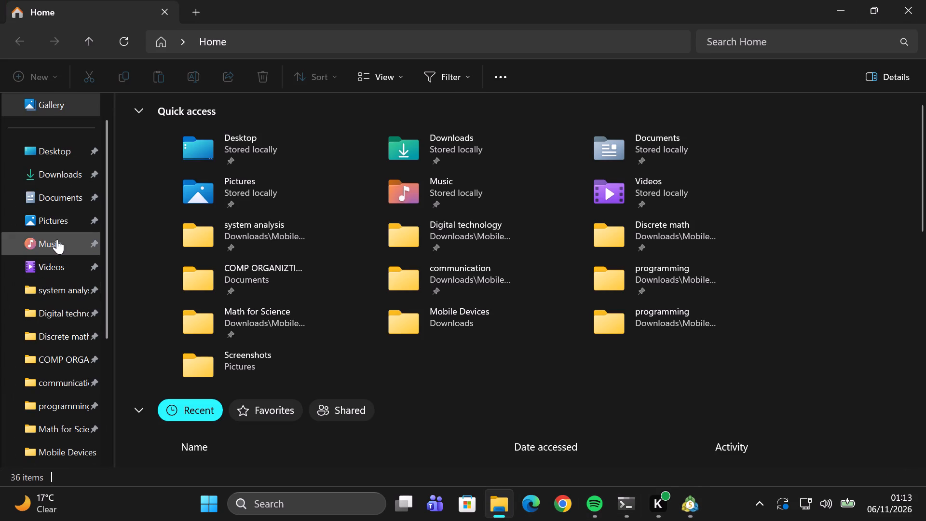
double_click(89, 164)
scroll(183, 313, down, 1)
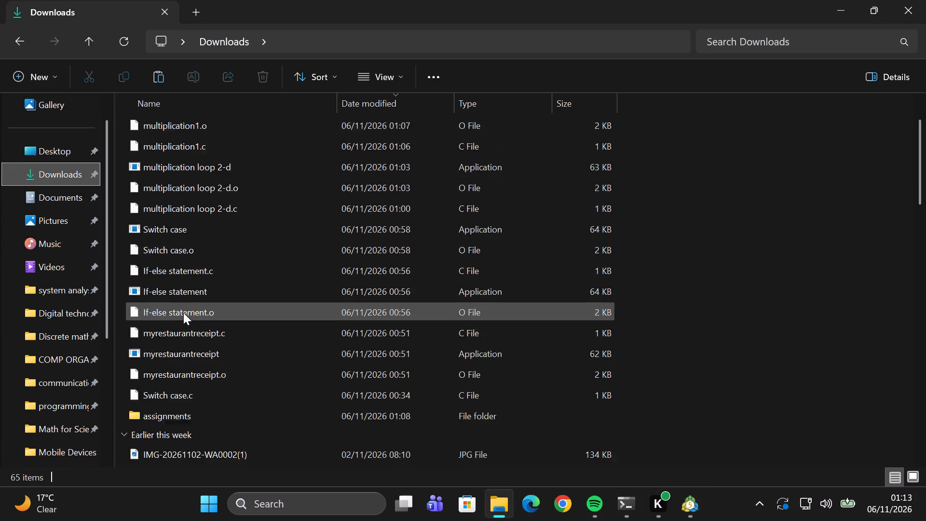
scroll(183, 313, down, 2)
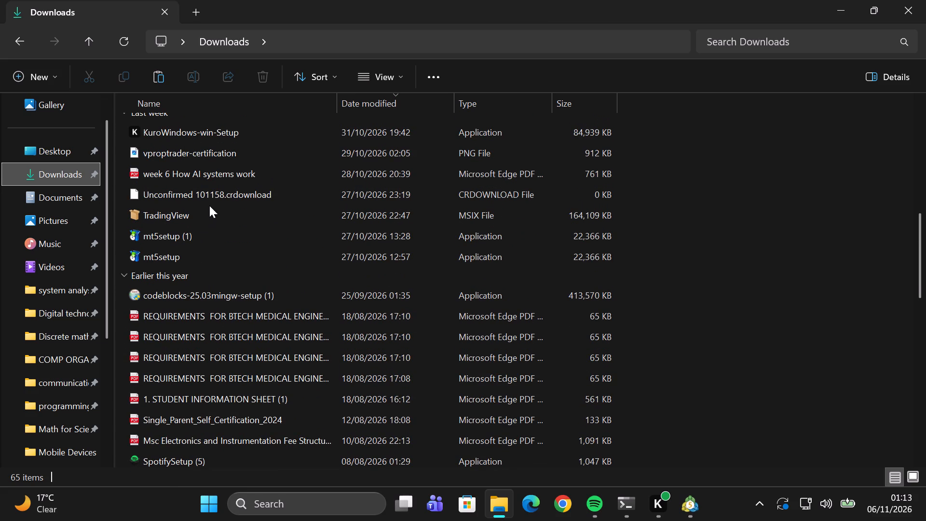
double_click(208, 209)
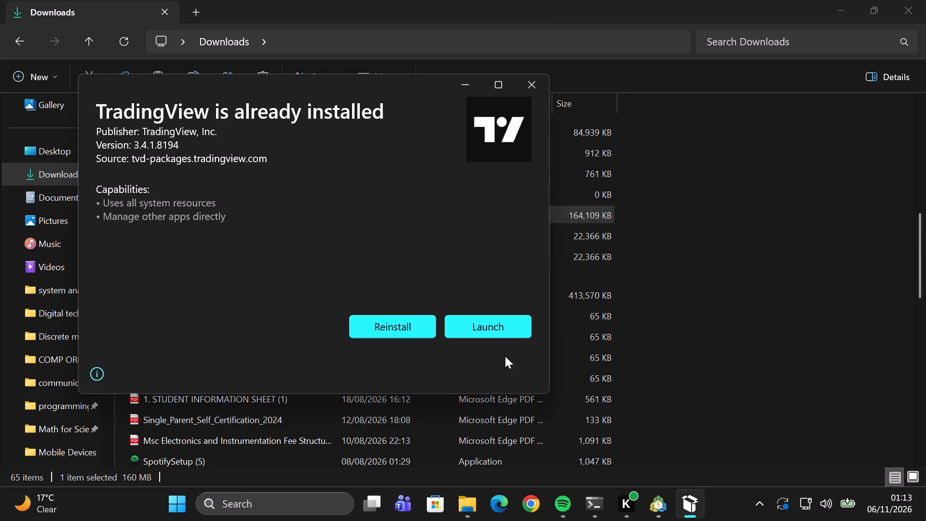
click(505, 335)
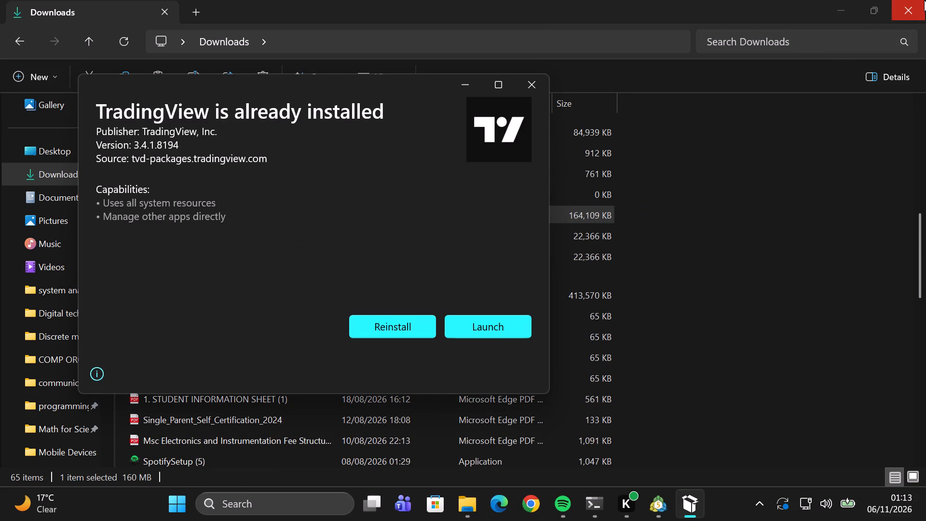
click(922, 2)
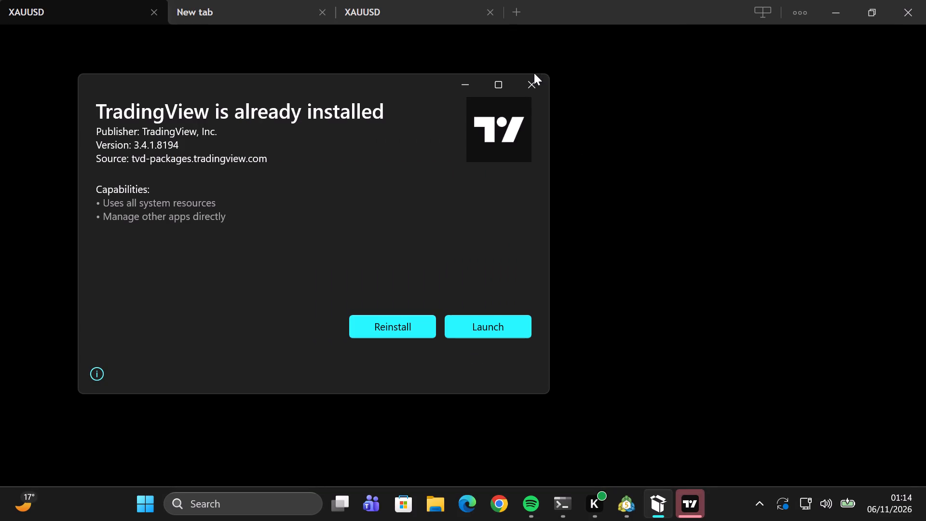
click(532, 83)
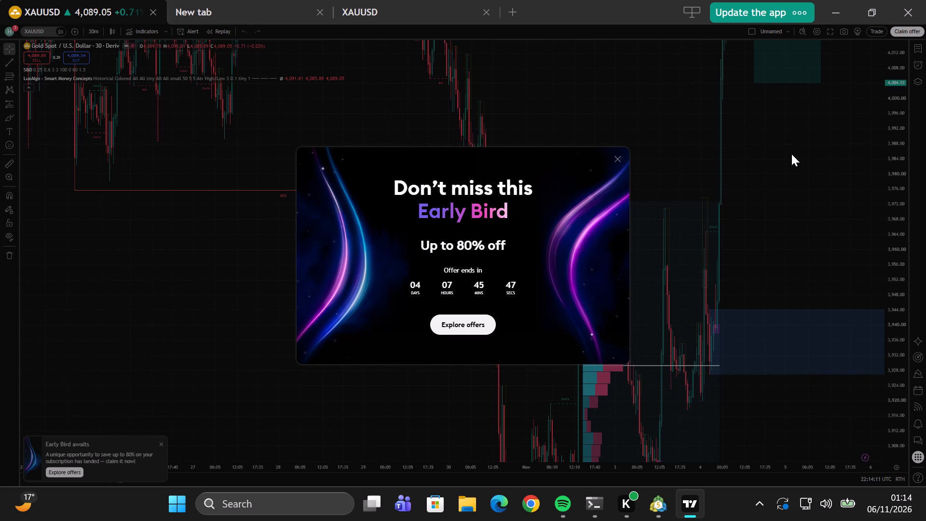
Dismiss the Early Bird promotional offer covering the XAUUSD chart.
drag(791, 154, 613, 169)
drag(613, 169, 617, 152)
click(617, 152)
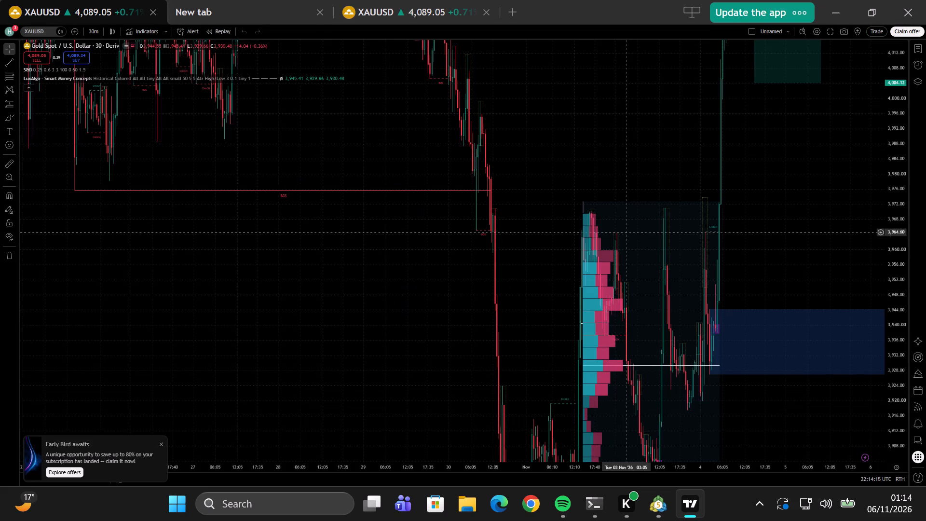
Examine the XAUUSD 30-minute chart's supply and demand zones, volume profiles and short position, from the early-November lows to the latest candles.
drag(727, 276, 491, 447)
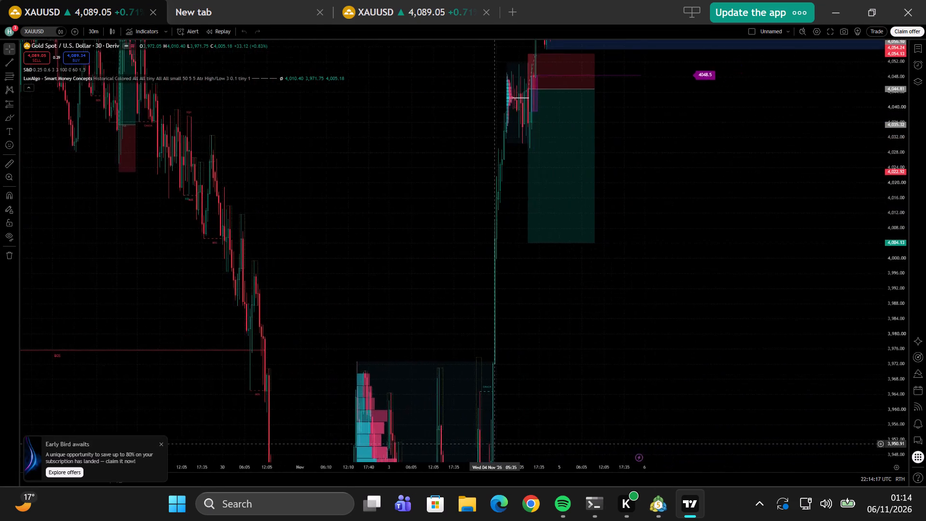
drag(491, 447, 395, 520)
drag(517, 329, 438, 520)
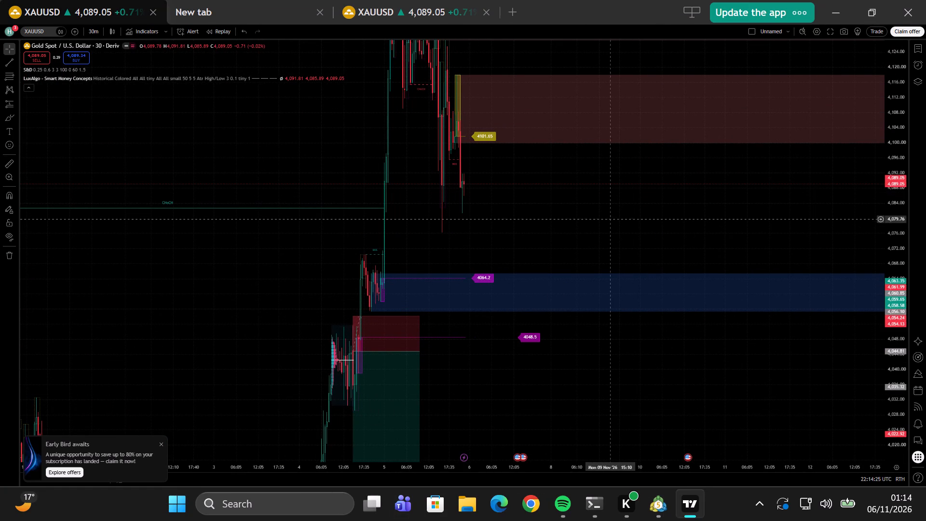
drag(606, 220, 517, 444)
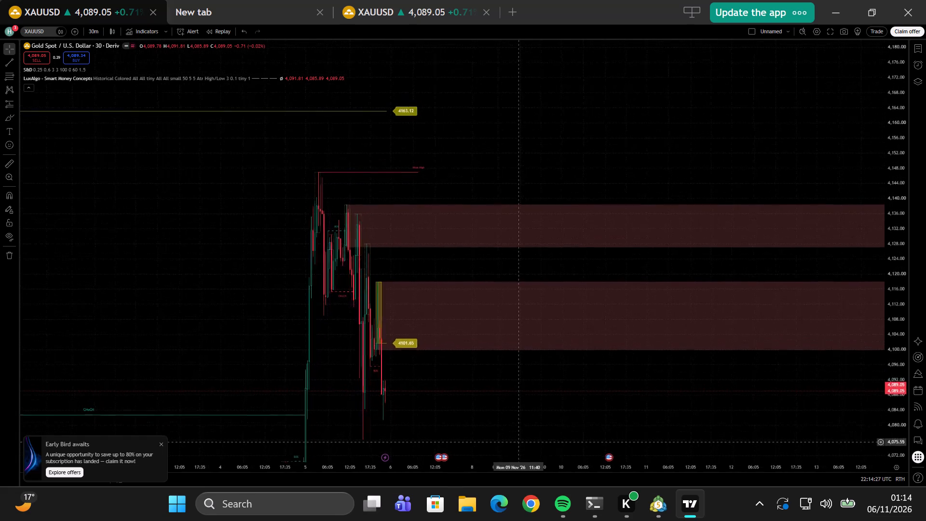
drag(517, 444, 517, 444)
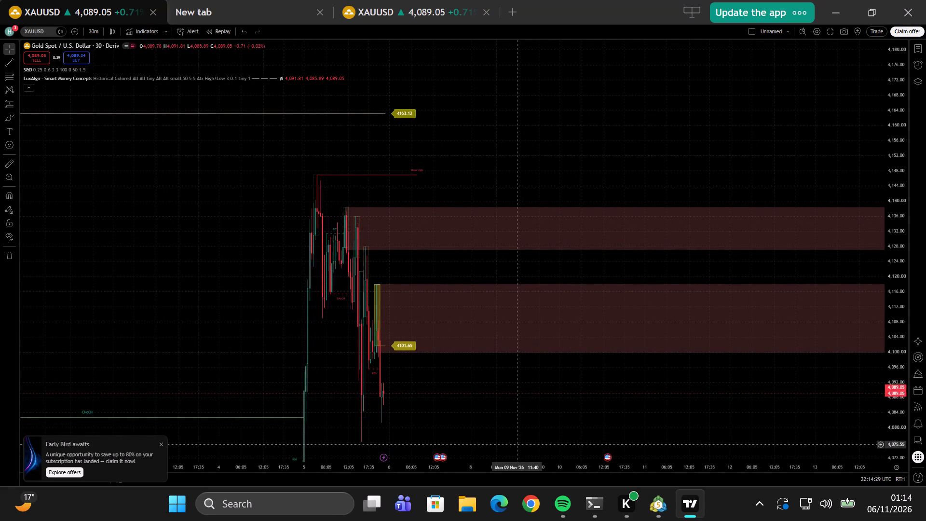
drag(517, 444, 495, 339)
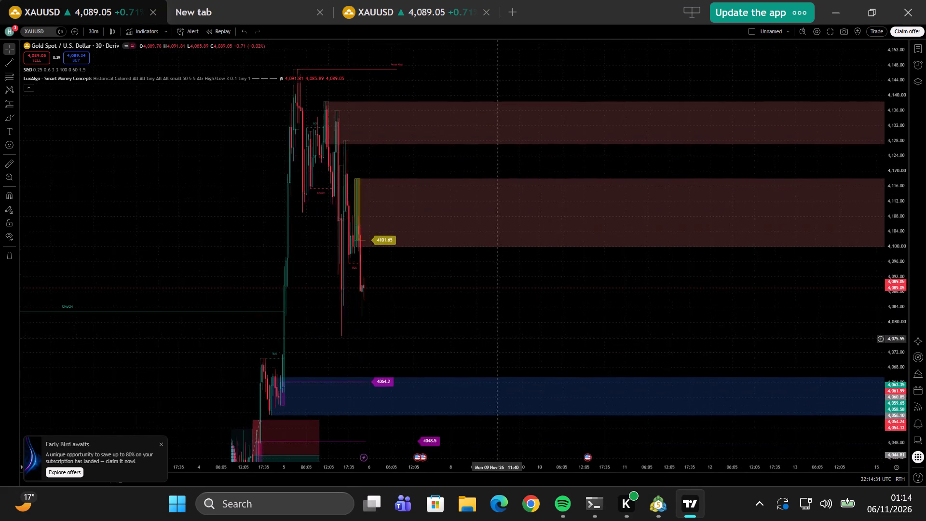
drag(495, 339, 750, 109)
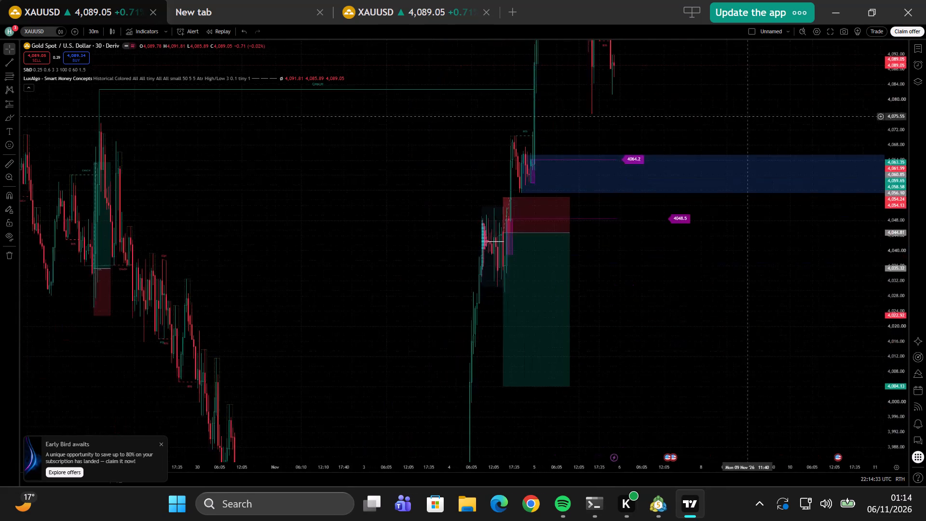
drag(750, 109, 749, 110)
drag(625, 355, 705, 137)
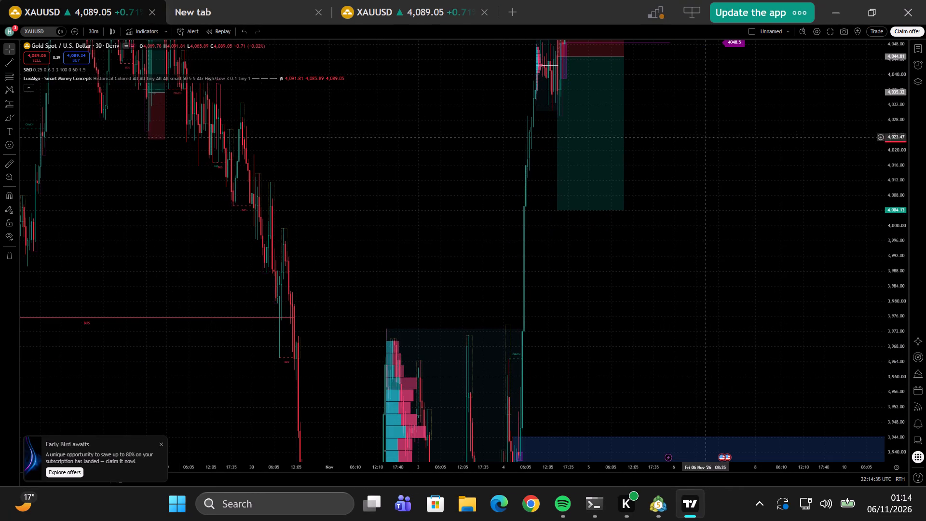
drag(615, 288, 703, 102)
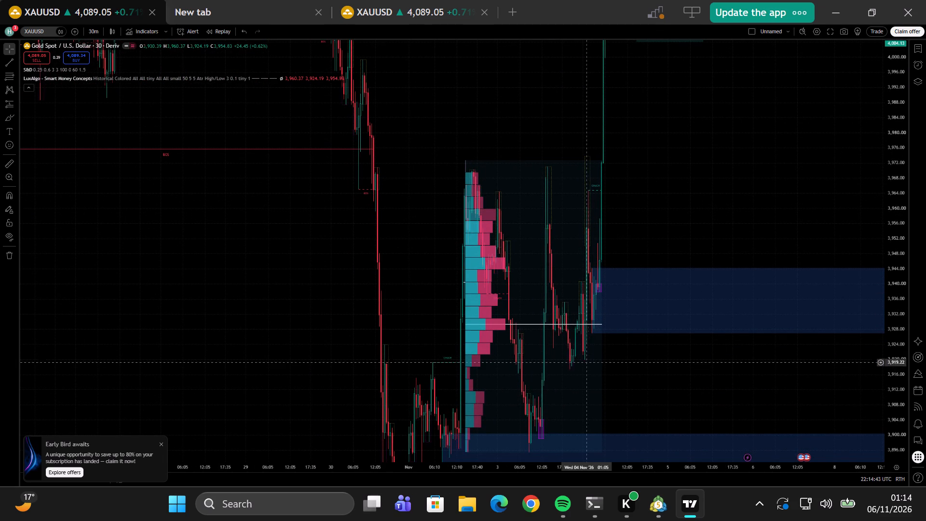
drag(668, 206, 584, 471)
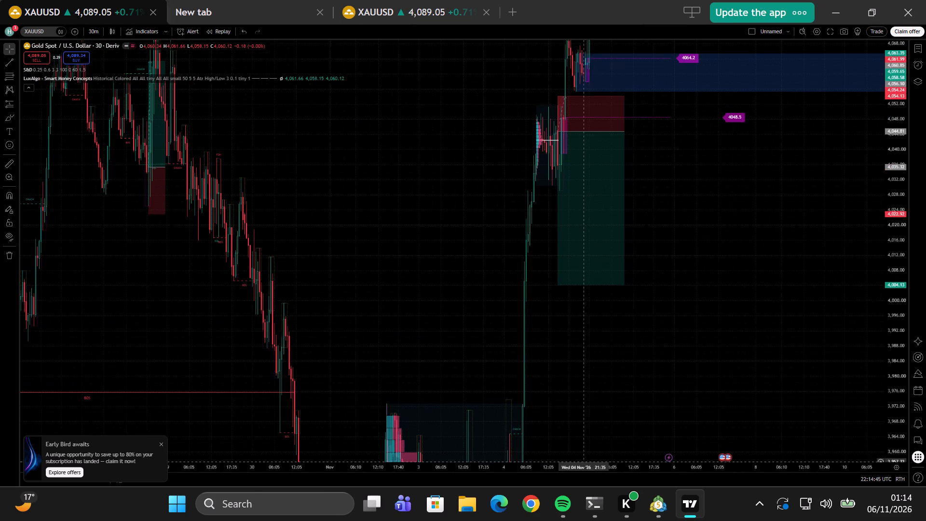
drag(669, 328, 567, 520)
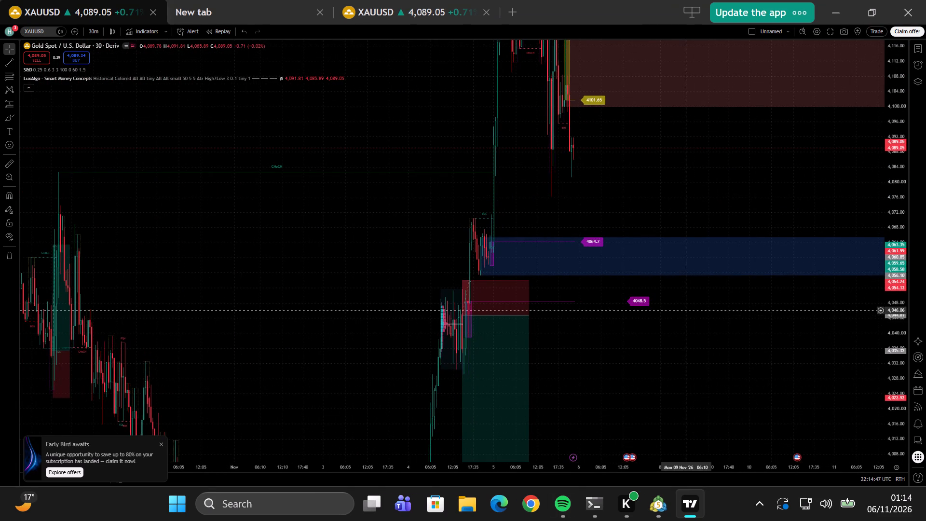
drag(685, 310, 713, 180)
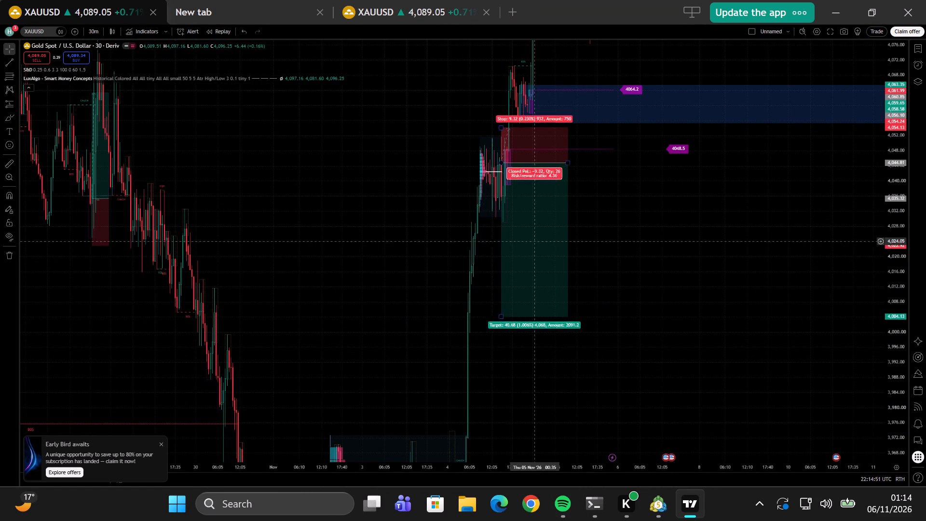
drag(696, 176, 561, 249)
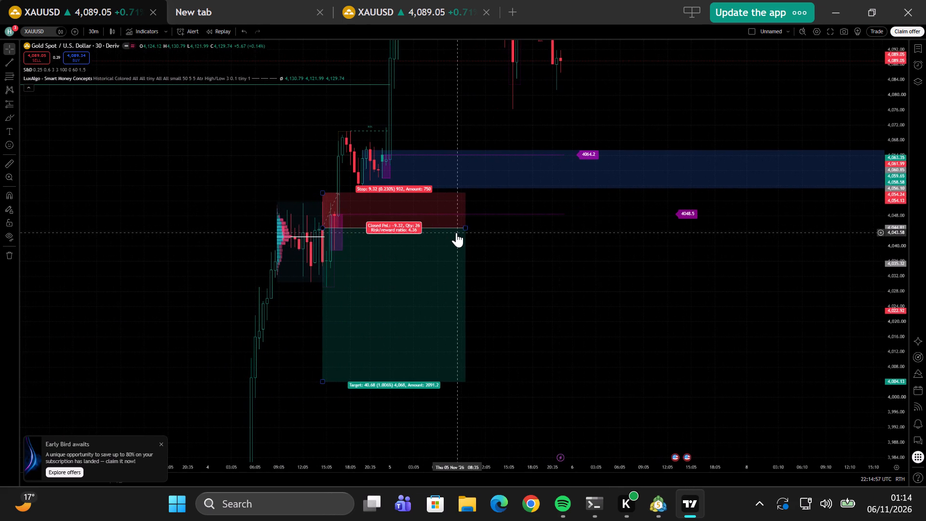
Reverse the short position drawn beside the 4 November consolidation into a long position.
right_click(354, 230)
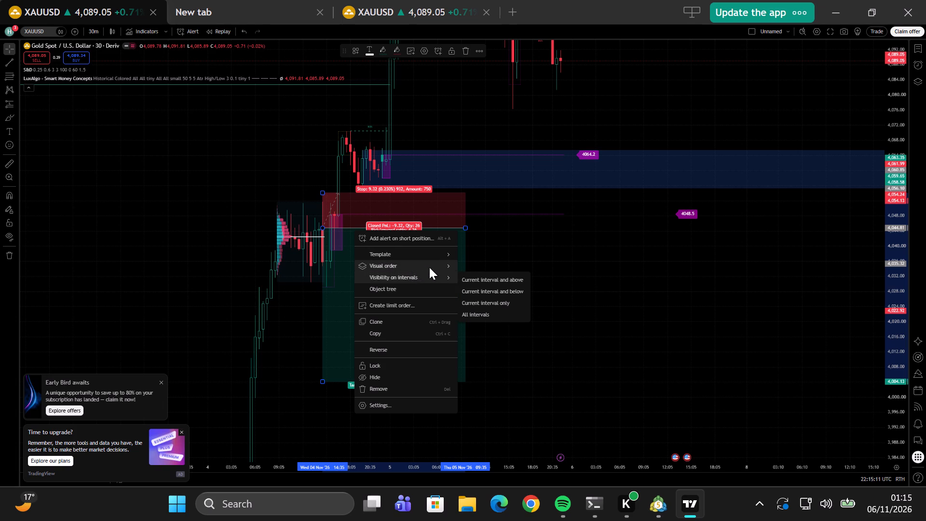
click(422, 353)
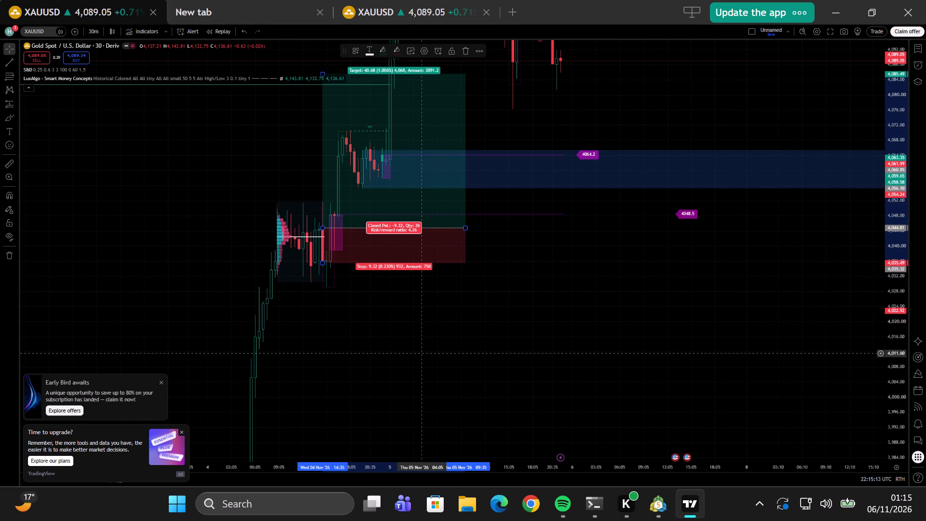
Raise the target of the long position beside the 4 November consolidation to about 4,122.46.
drag(524, 274, 487, 396)
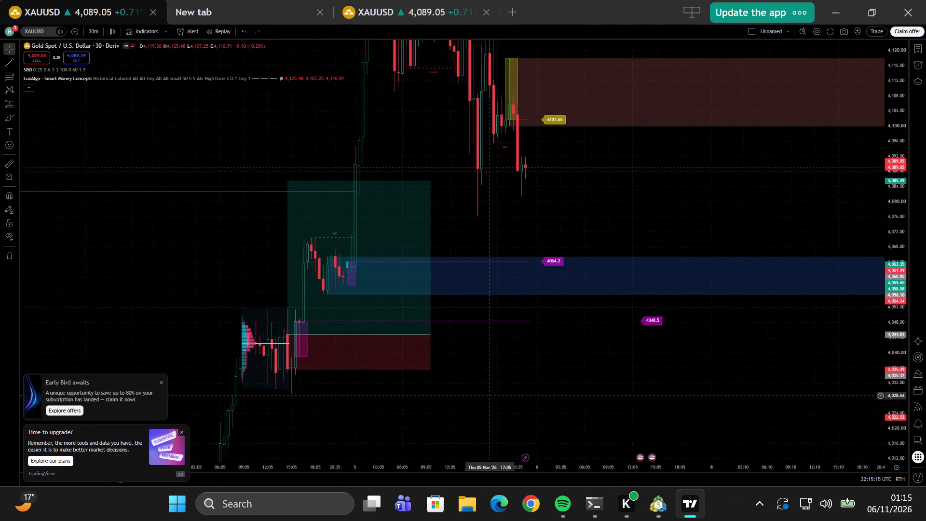
drag(487, 396, 462, 479)
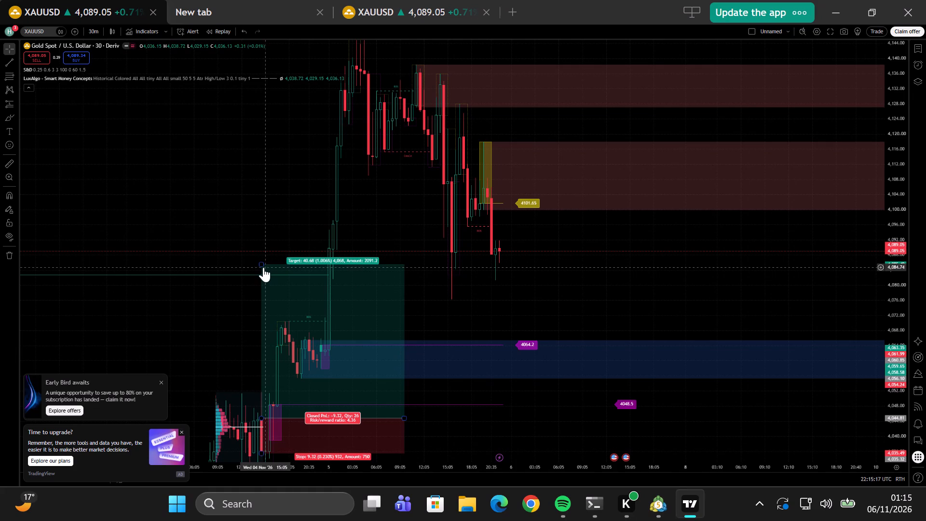
drag(262, 264, 261, 238)
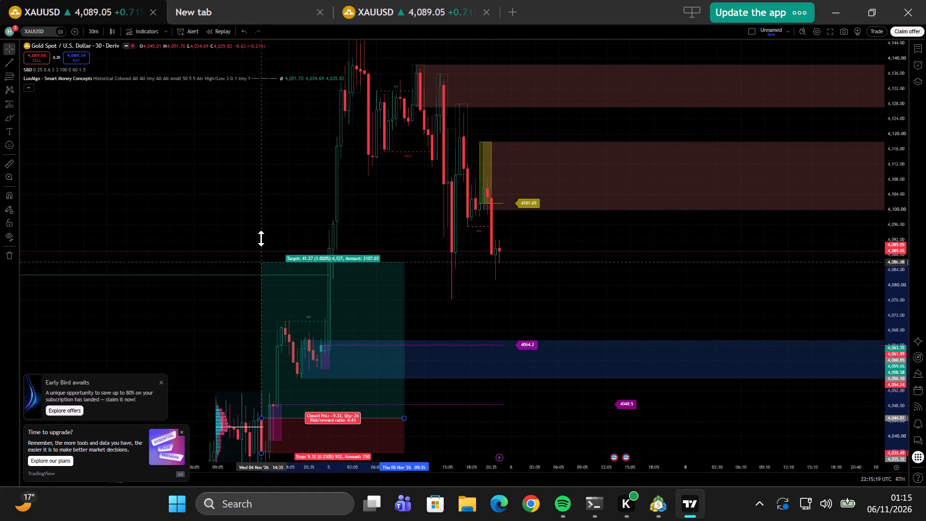
drag(261, 238, 264, 124)
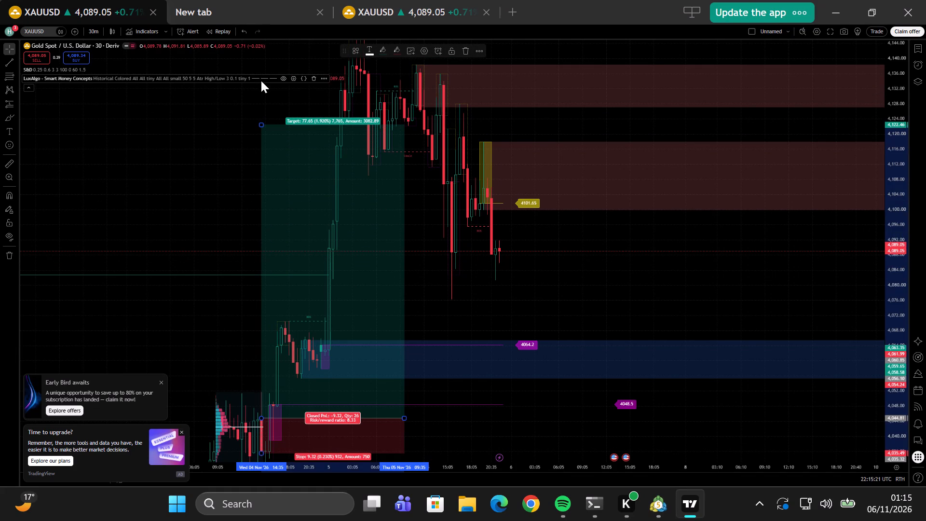
click(551, 277)
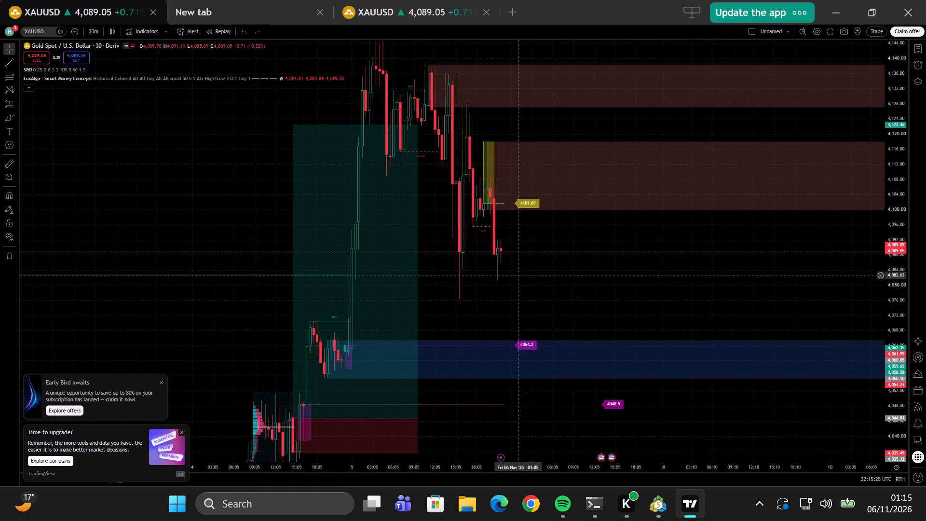
Draw a Regression trend at the latest candle, Thu 5 Nov 21:35, with anchors at about 4,088.95 and 4,143.33.
drag(518, 275, 562, 252)
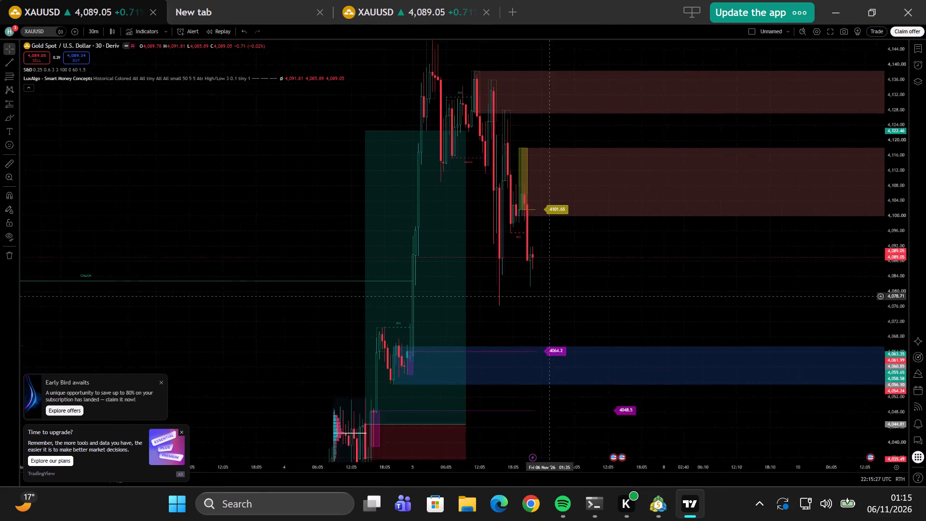
drag(562, 252, 468, 400)
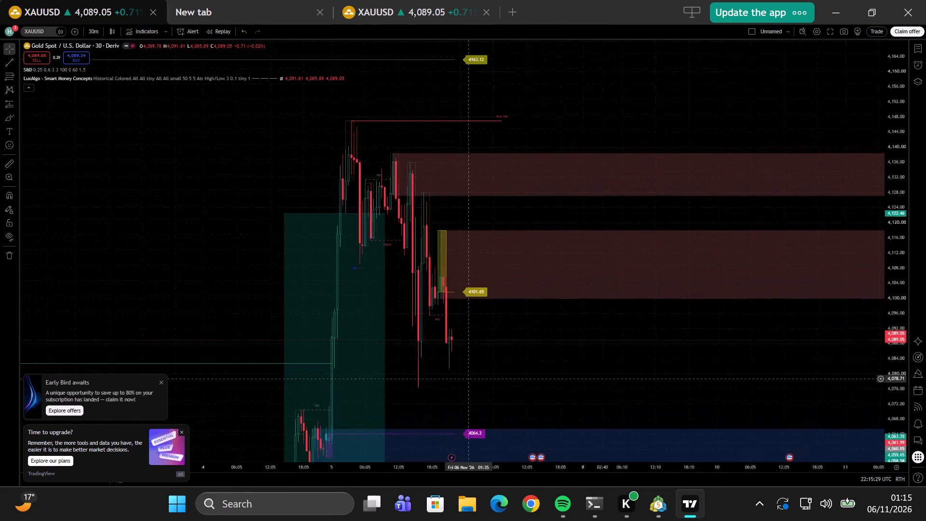
drag(468, 400, 468, 498)
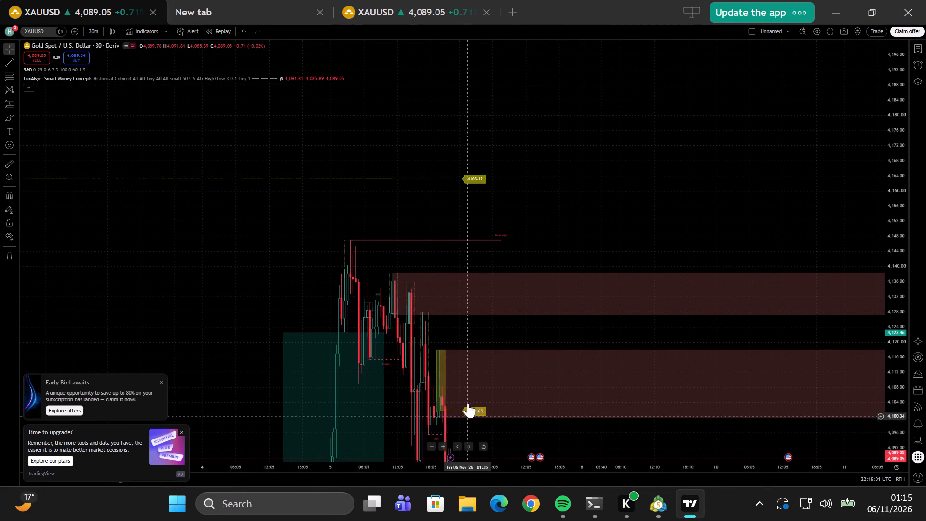
drag(468, 402, 453, 280)
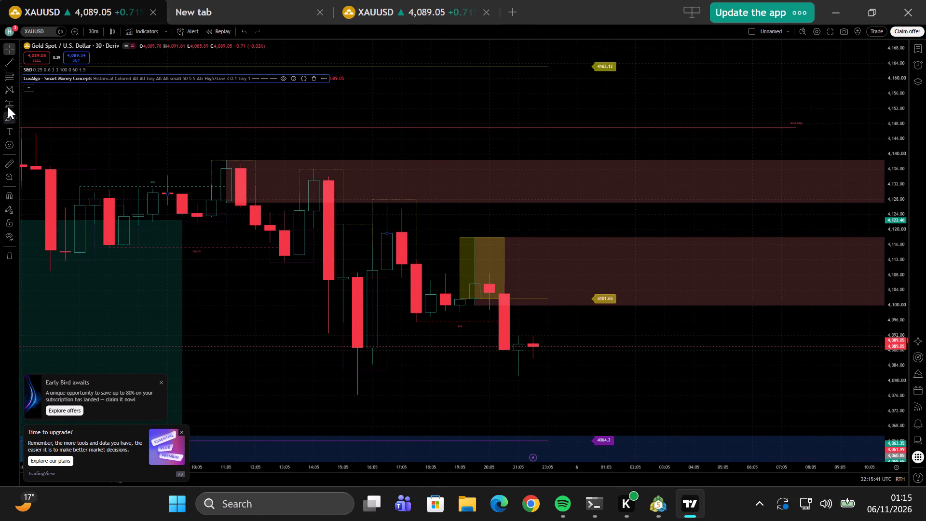
click(10, 157)
click(10, 157)
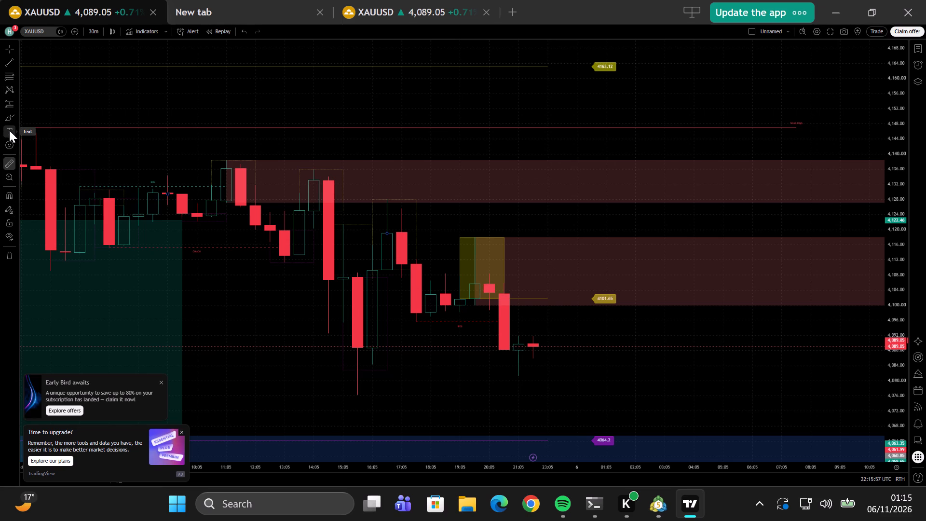
click(11, 61)
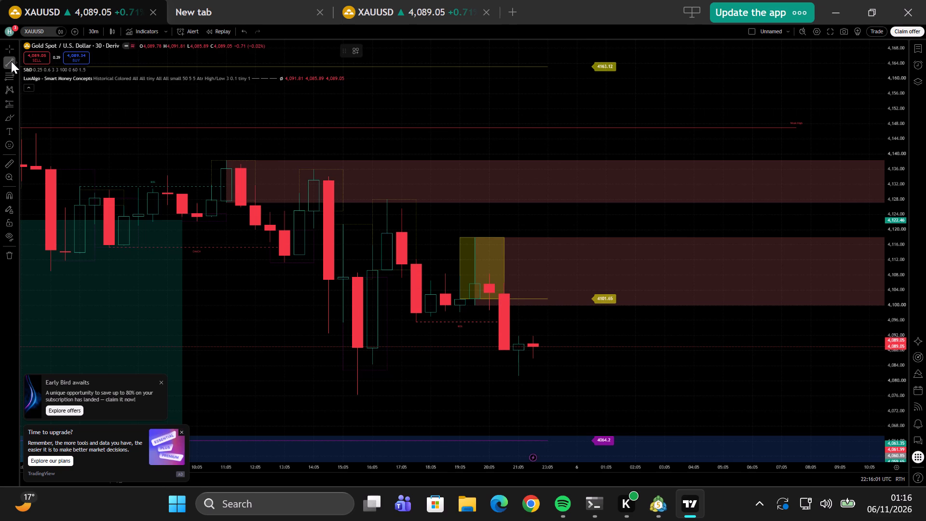
click(11, 61)
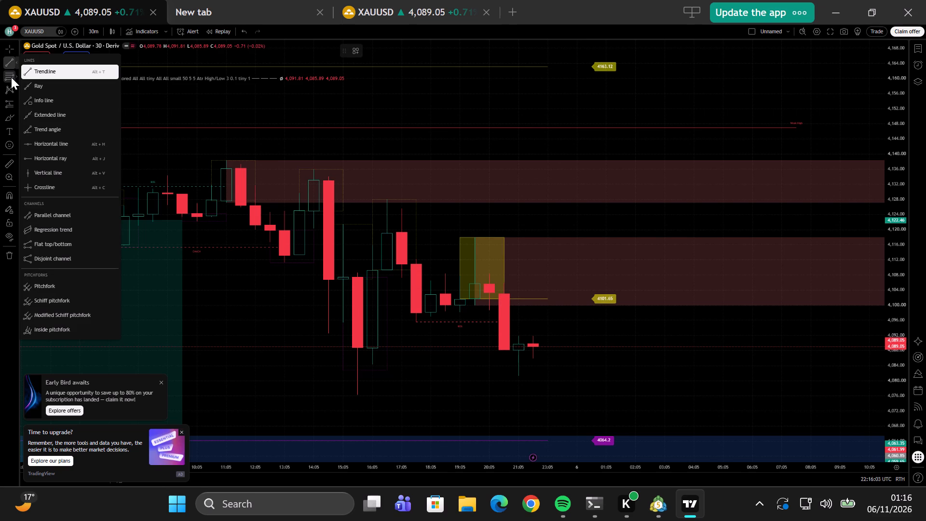
click(83, 228)
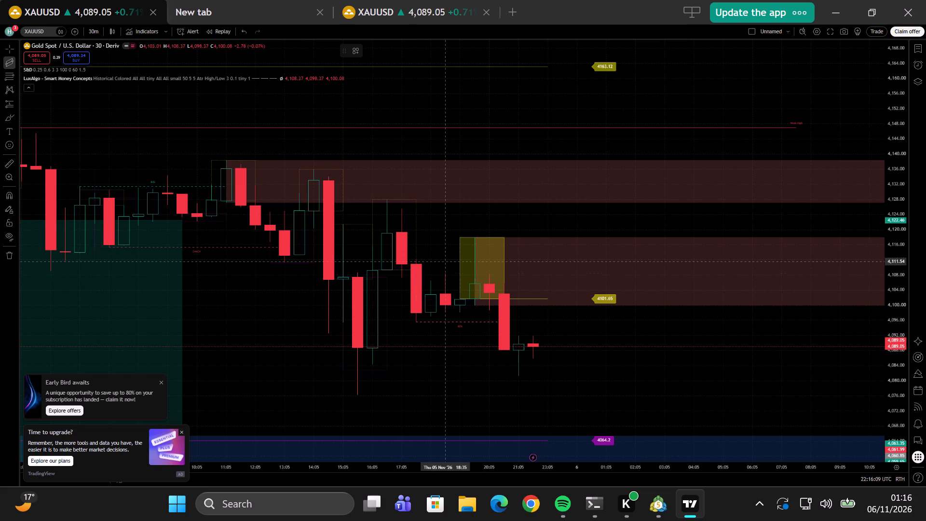
drag(535, 347, 615, 370)
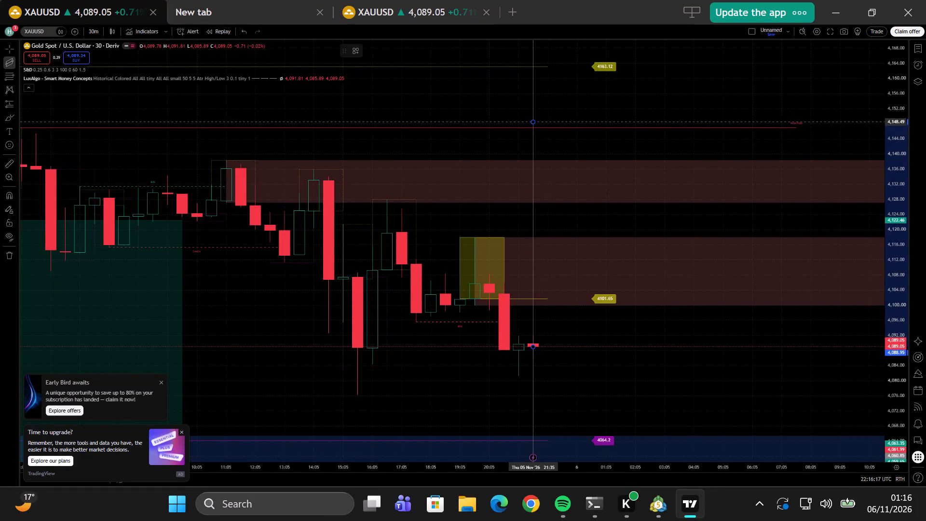
click(731, 141)
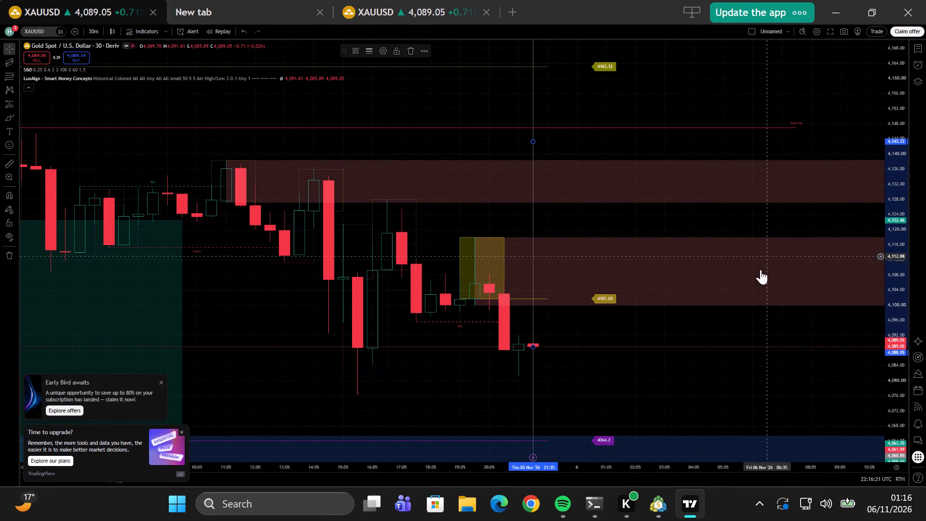
click(774, 324)
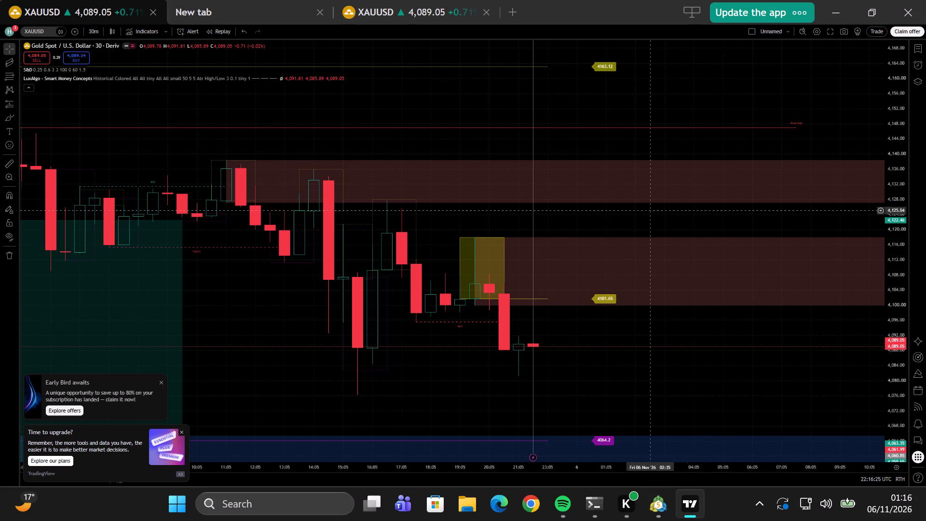
Move the regression trend's lower anchor down to about 4,082.44, keeping it at the latest candle.
click(533, 344)
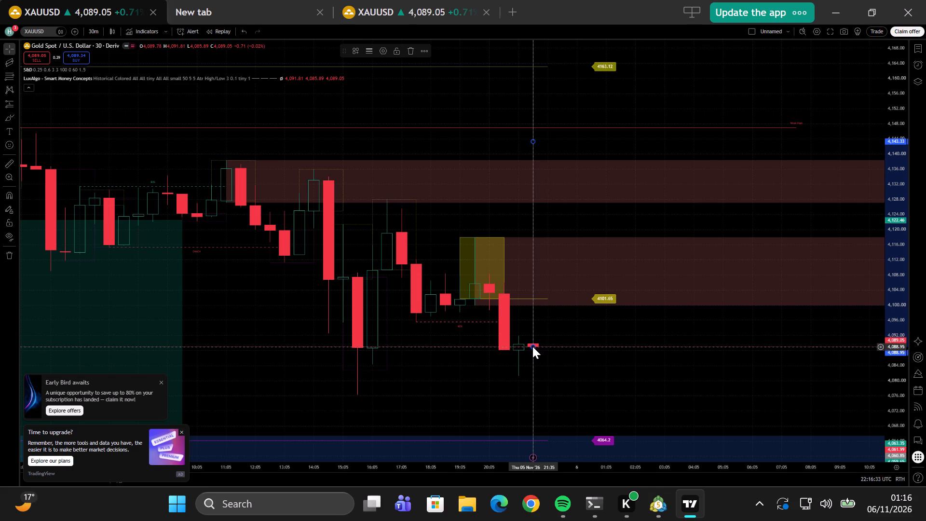
drag(532, 346, 543, 371)
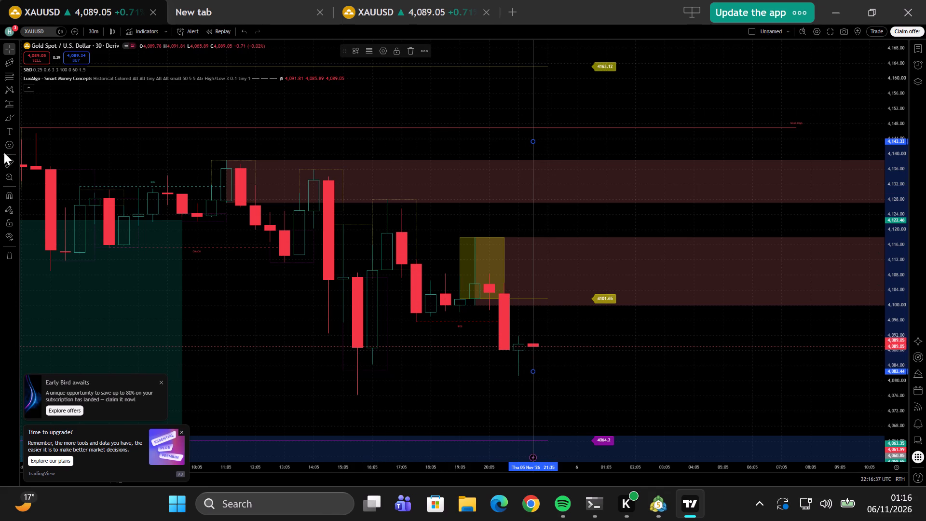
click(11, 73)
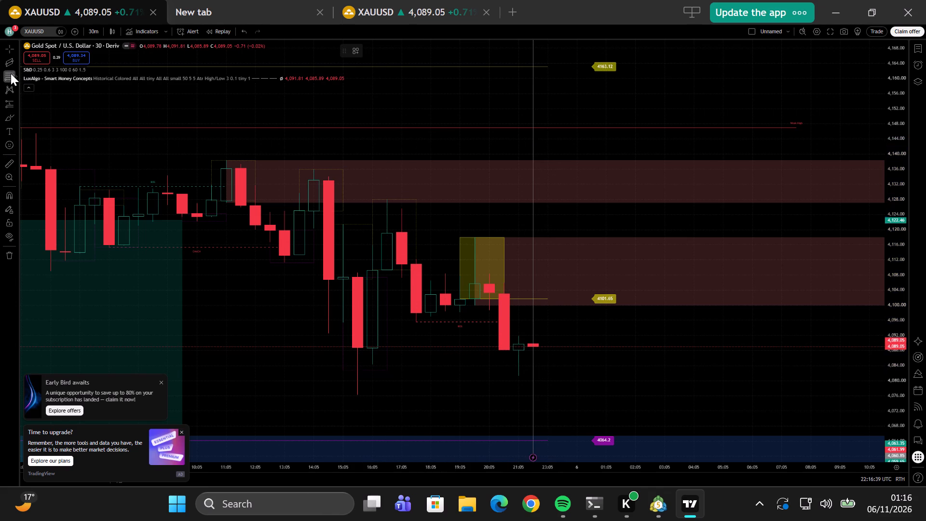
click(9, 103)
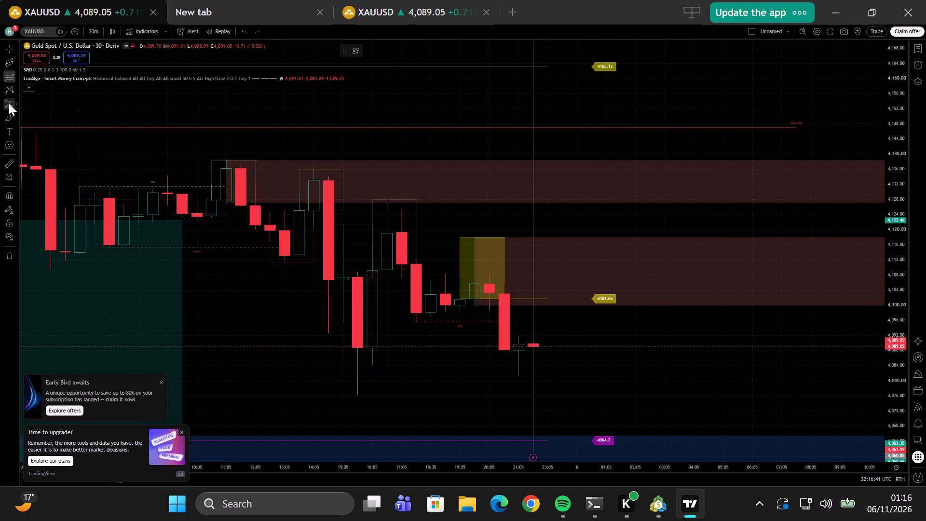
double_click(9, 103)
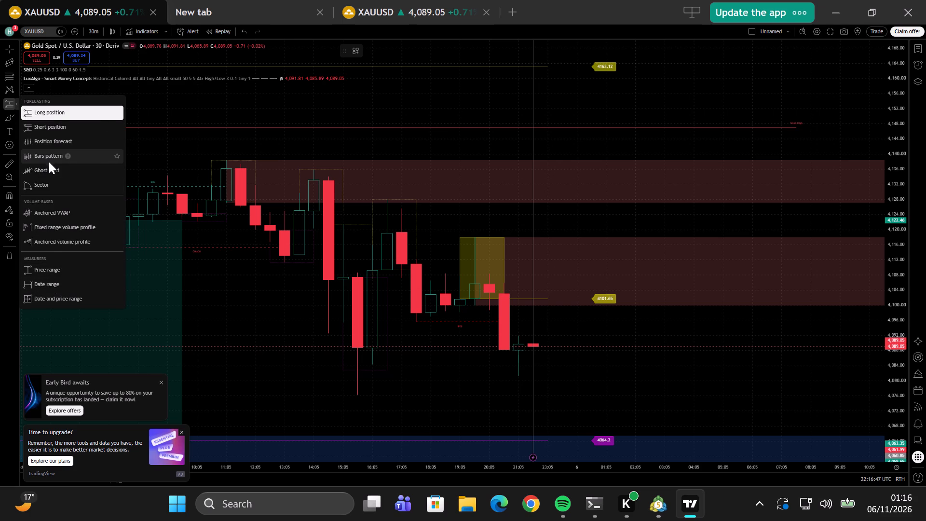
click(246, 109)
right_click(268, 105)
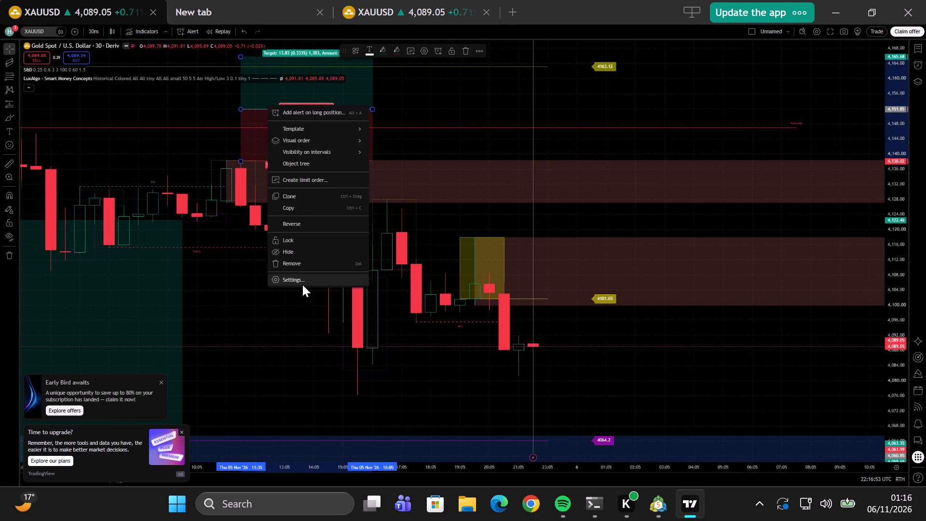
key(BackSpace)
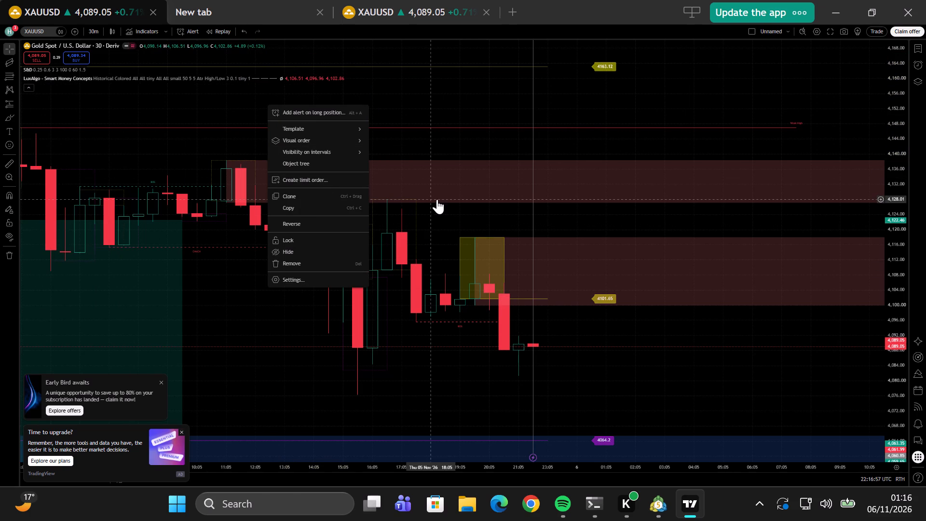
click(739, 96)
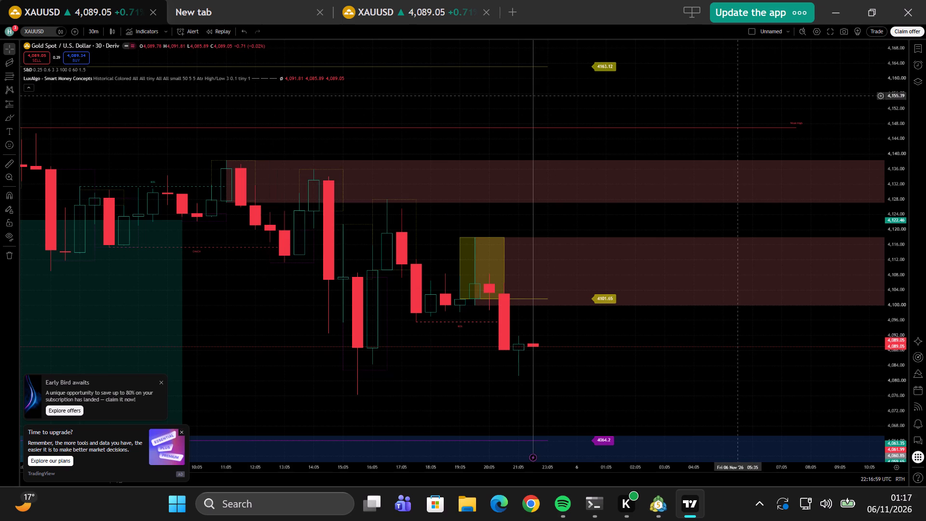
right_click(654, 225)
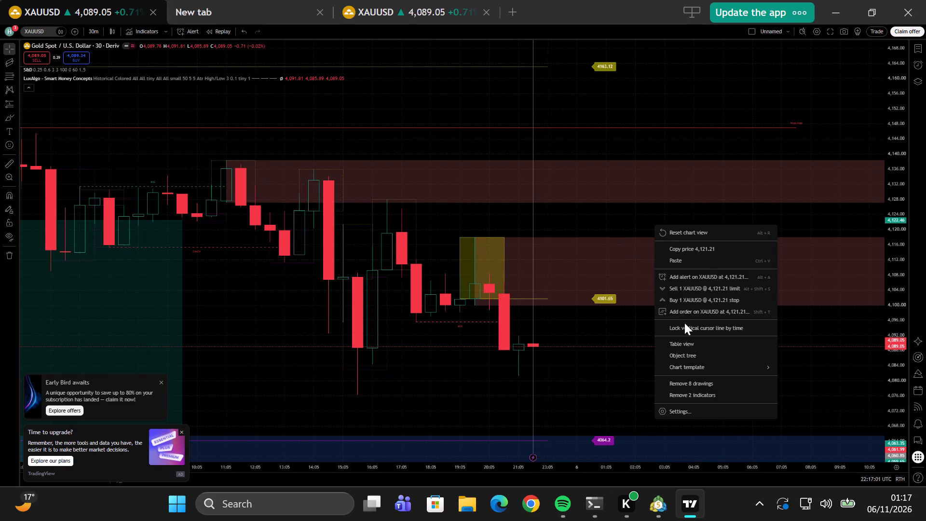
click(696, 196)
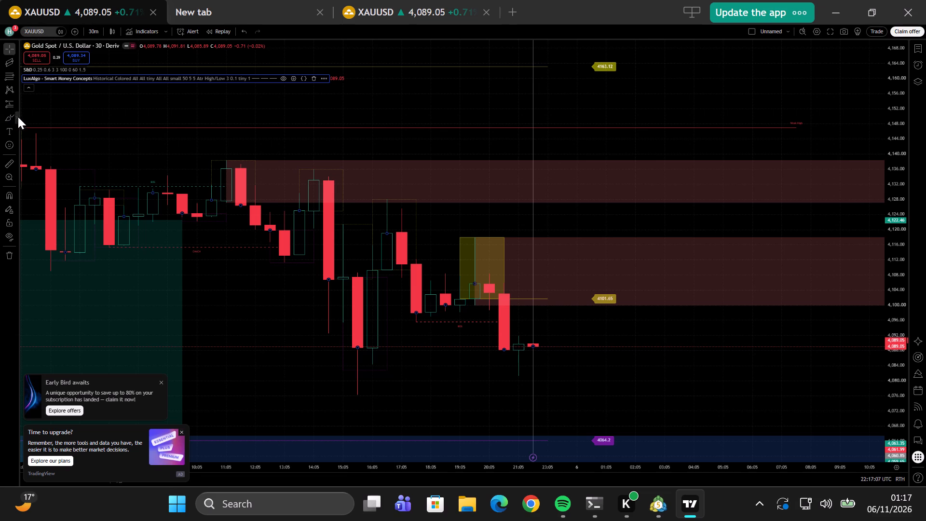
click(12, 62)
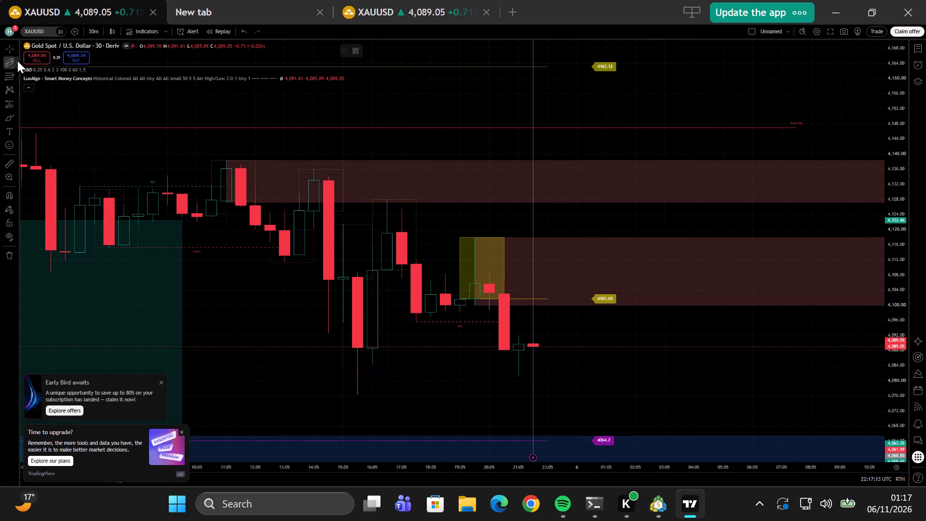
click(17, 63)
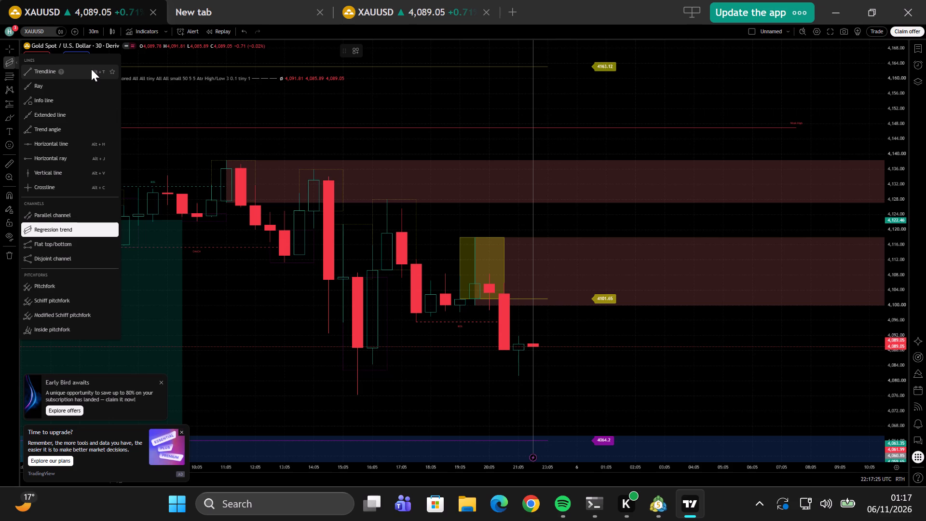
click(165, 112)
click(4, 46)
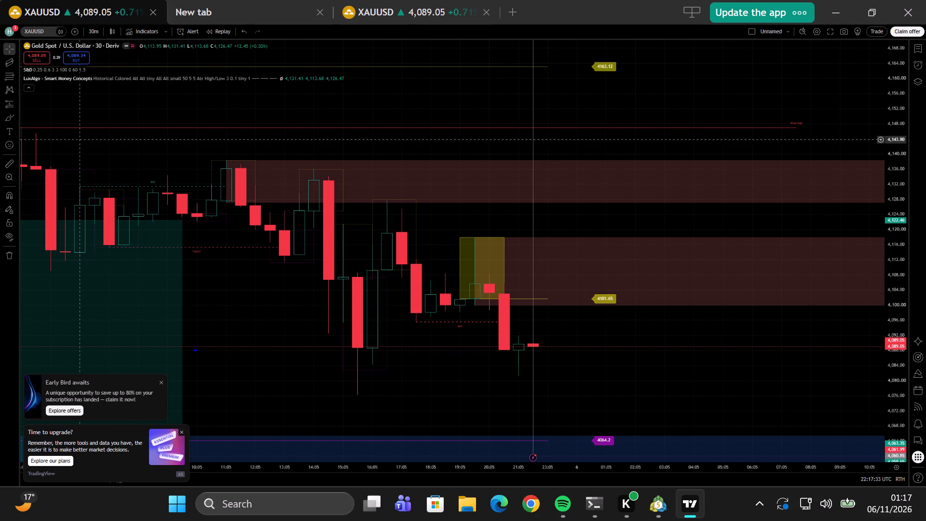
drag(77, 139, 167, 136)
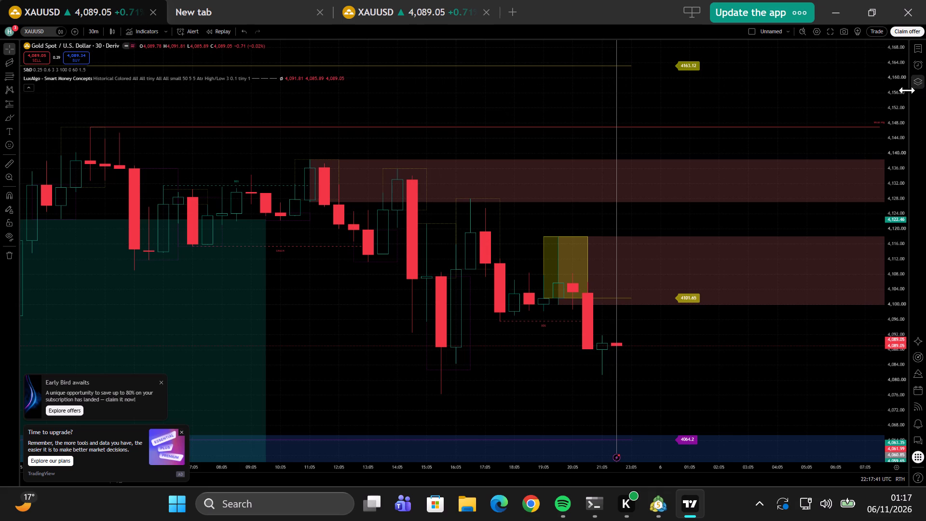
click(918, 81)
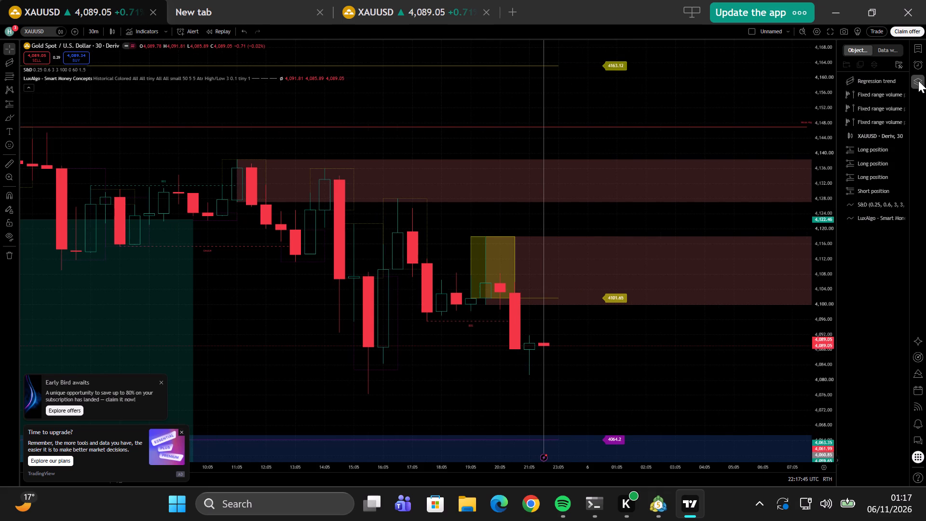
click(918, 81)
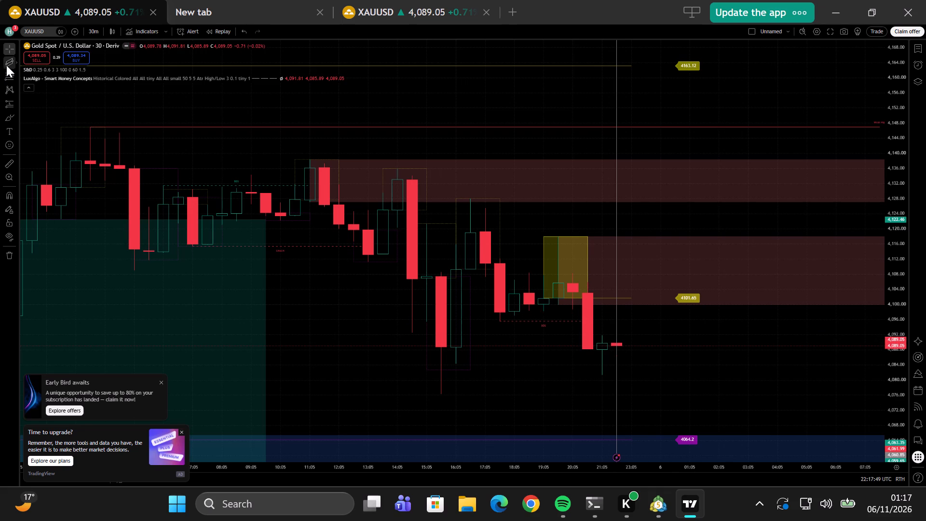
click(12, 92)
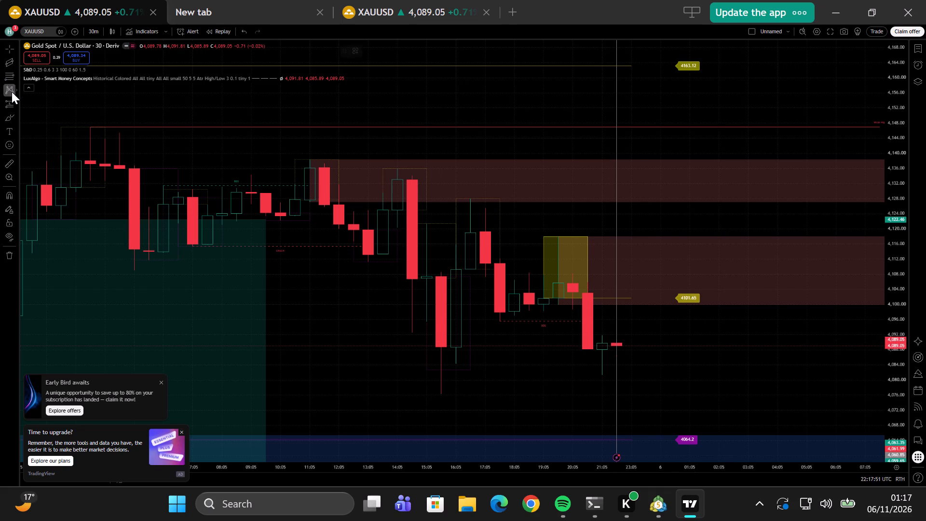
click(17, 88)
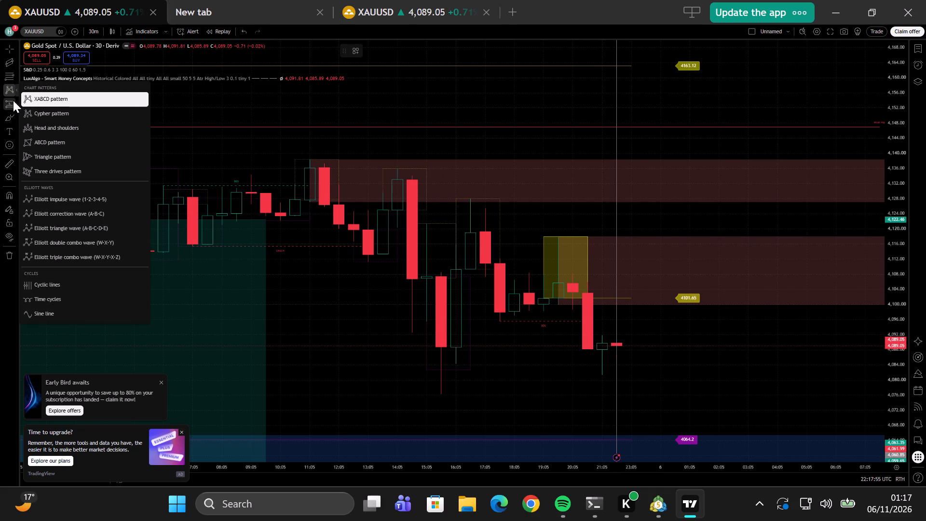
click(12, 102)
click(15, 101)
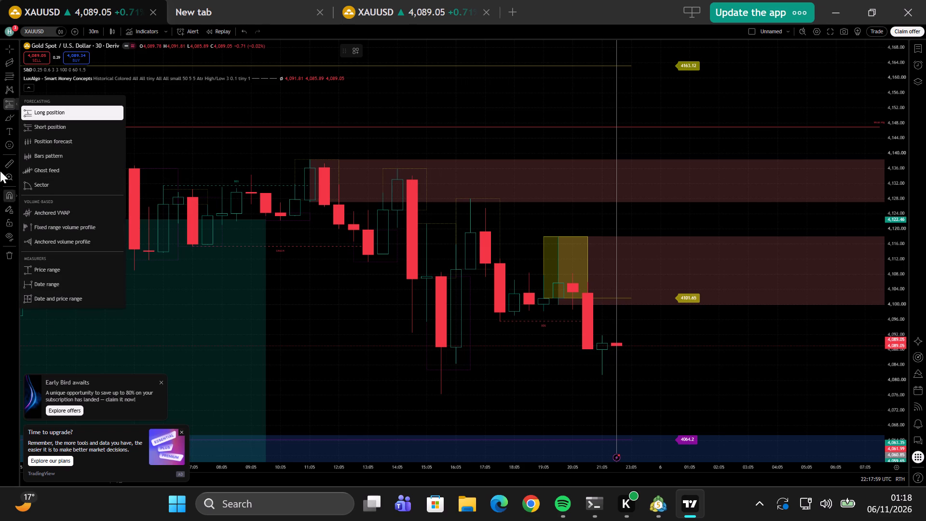
Draw a purple rectangle from the latest candle at about 4,089.53 up to 4,096.99, ending at Fri 6 Nov 03:35.
click(9, 123)
click(16, 120)
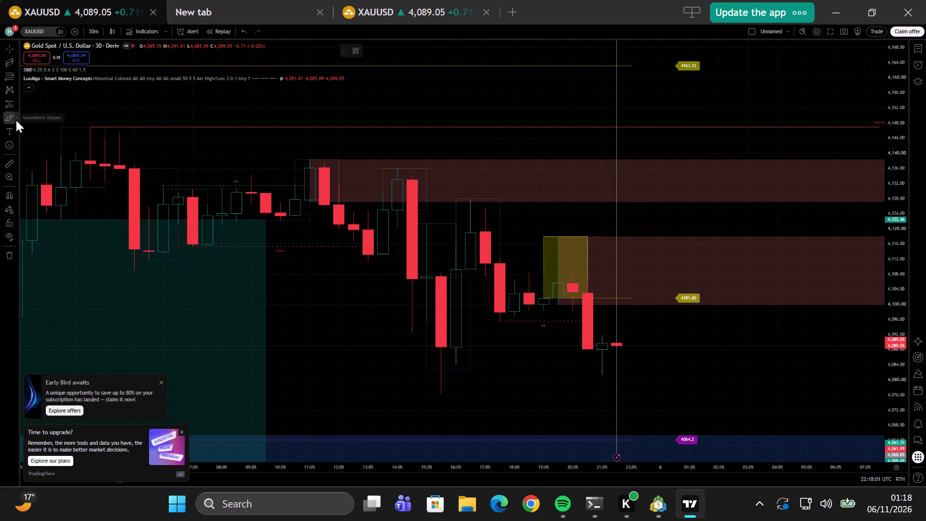
click(40, 240)
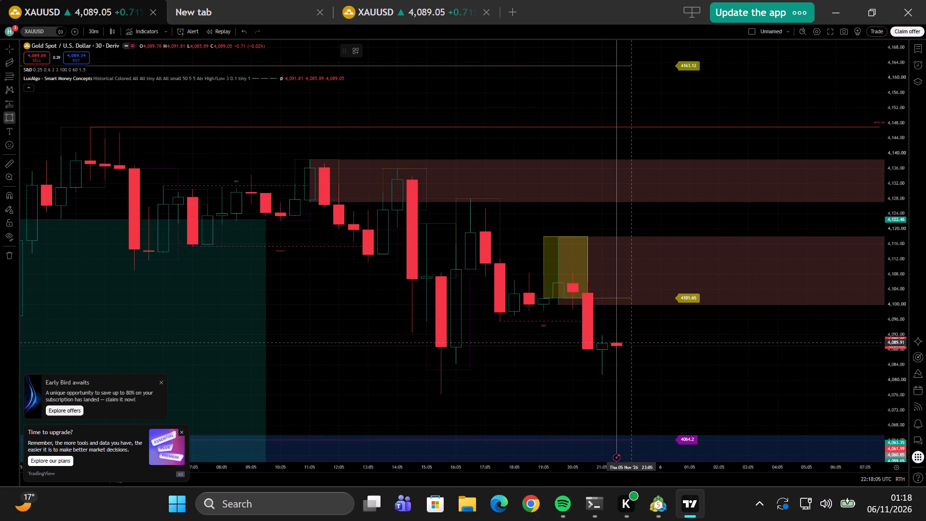
drag(617, 344, 635, 347)
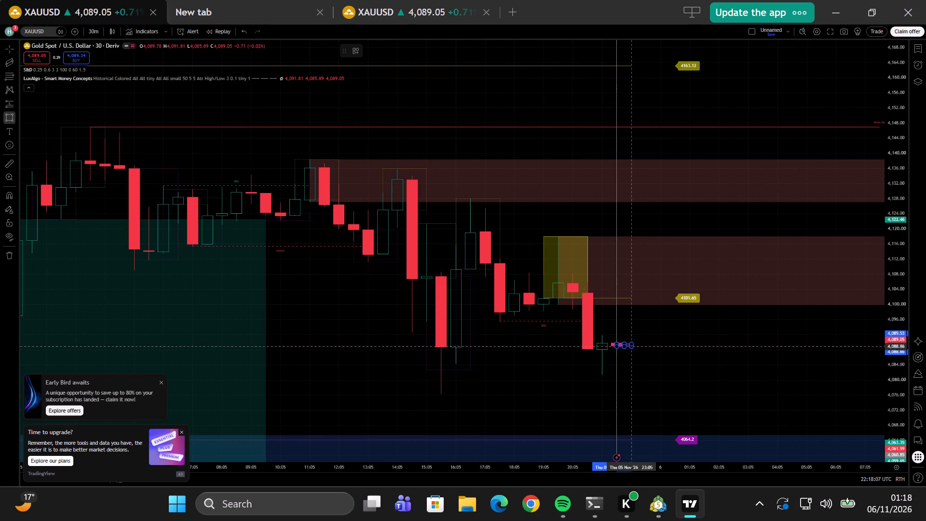
drag(635, 347, 742, 400)
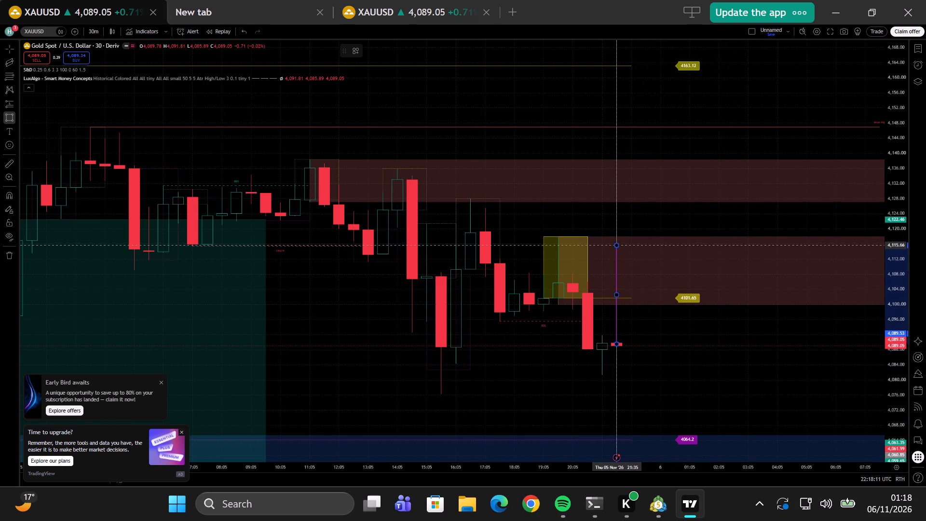
click(763, 315)
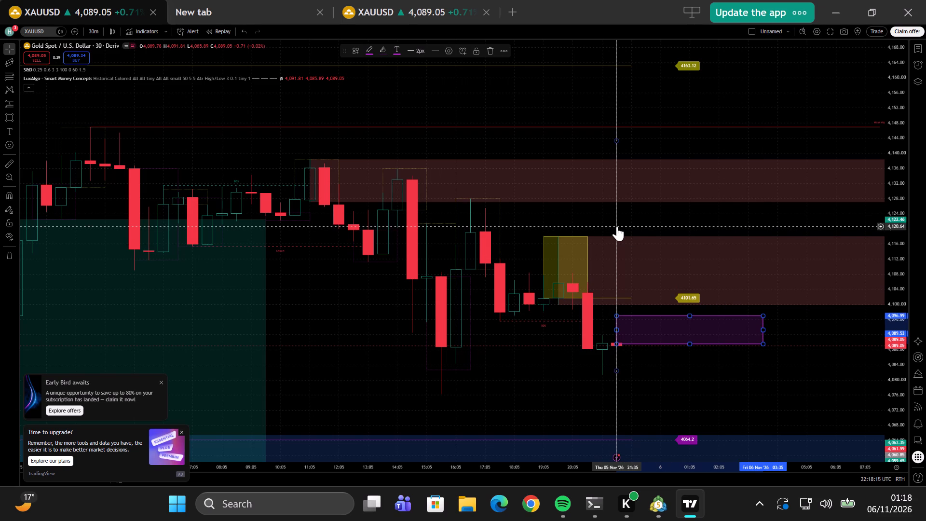
Delete the regression trend standing at the latest candle.
right_click(617, 226)
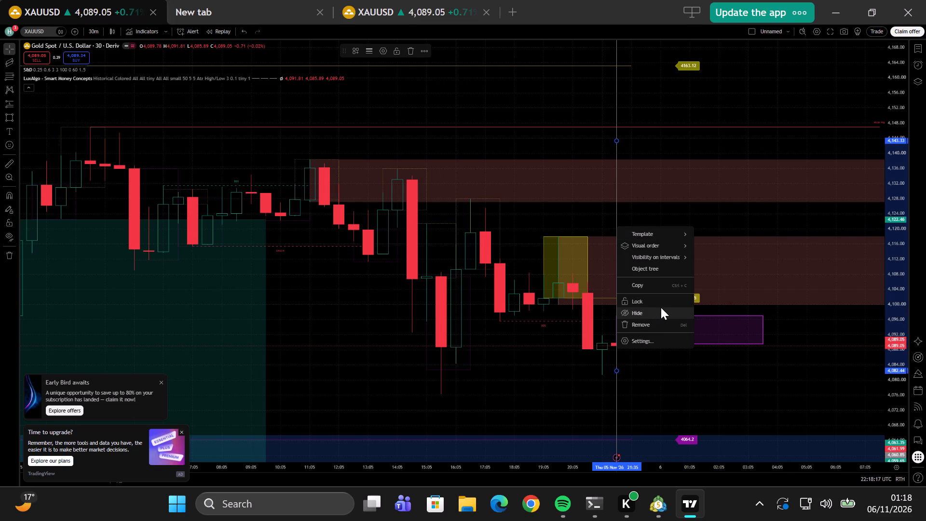
key(BackSpace)
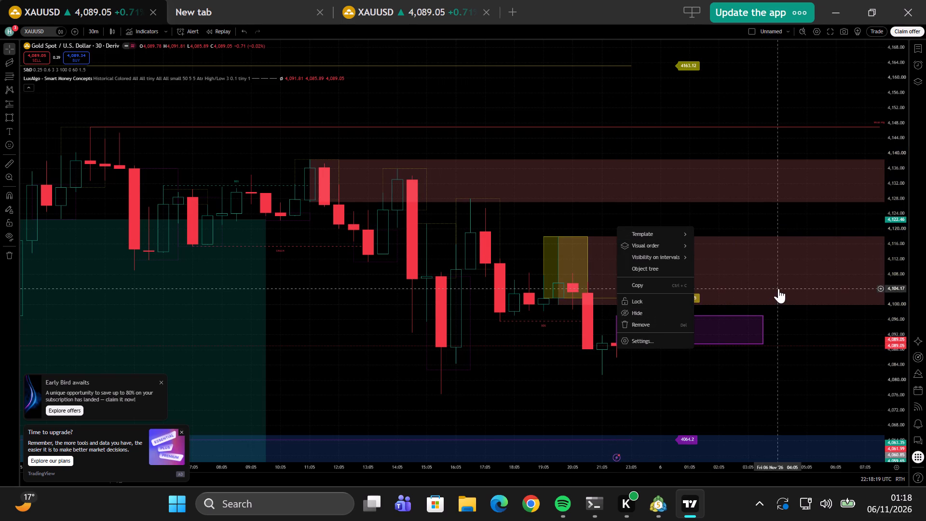
Resize and reposition the purple rectangle to span about 4,083.30 to 4,094.79, starting at the latest candle, Thu 5 Nov 21:35.
drag(778, 288, 672, 273)
click(672, 273)
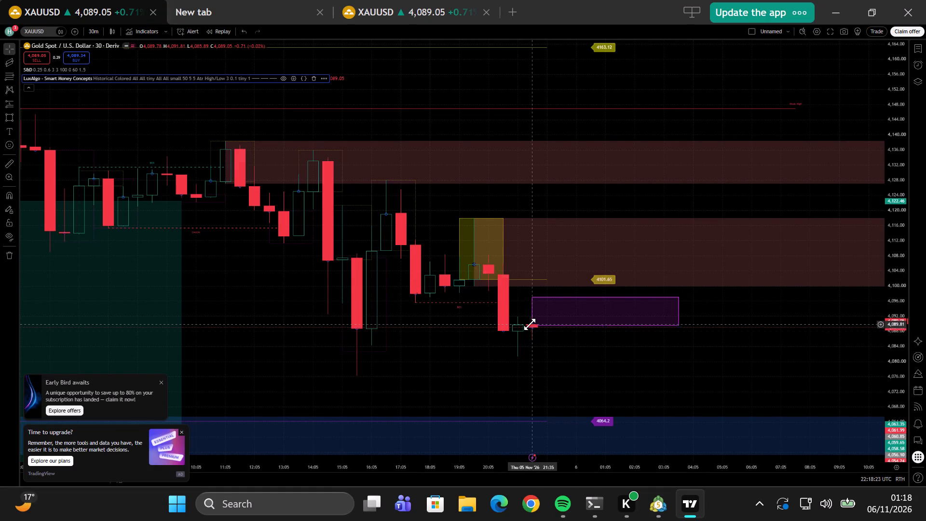
drag(531, 325, 533, 339)
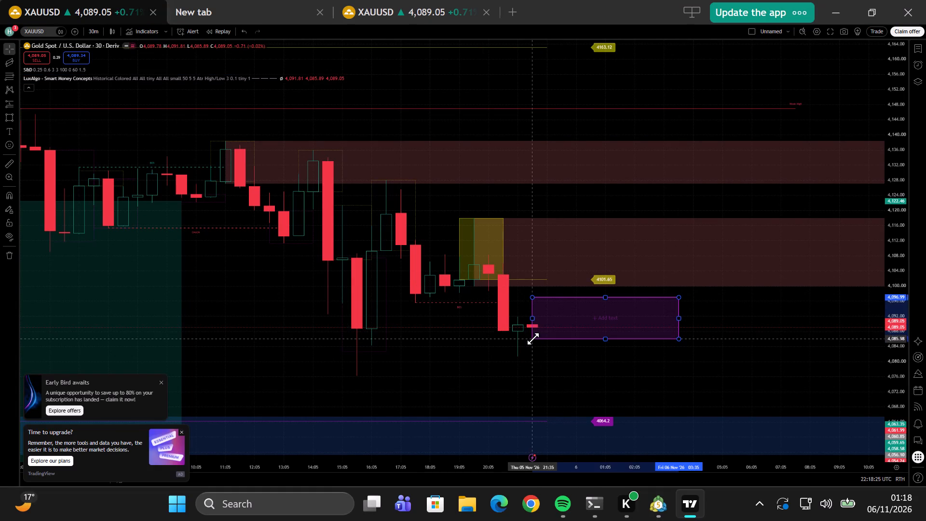
drag(533, 339, 536, 341)
drag(536, 341, 727, 279)
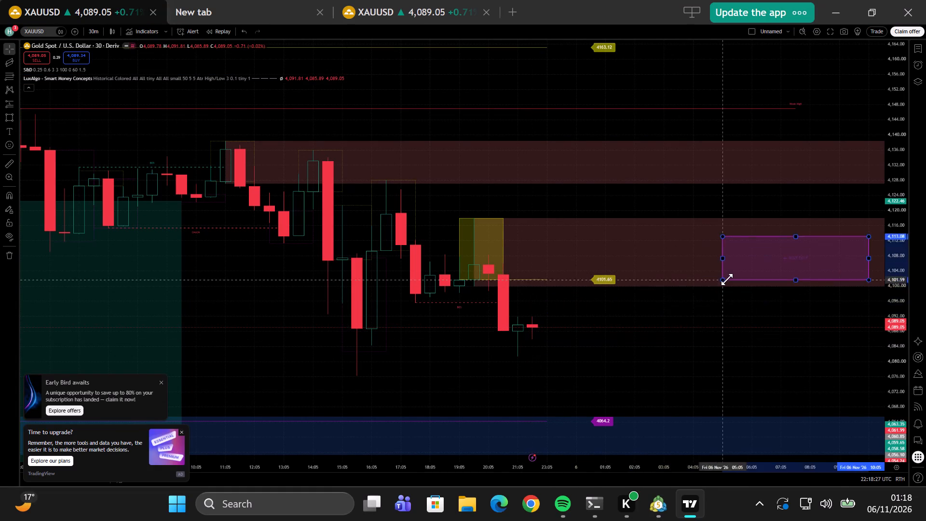
drag(727, 279, 531, 349)
click(531, 349)
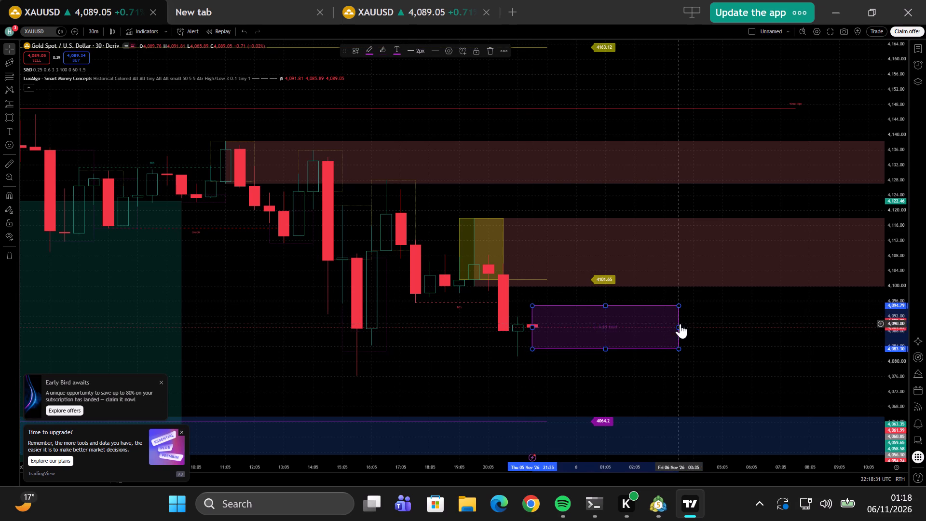
Extend the purple rectangle's end edge to Fri 6 Nov 11:35.
drag(680, 326, 870, 296)
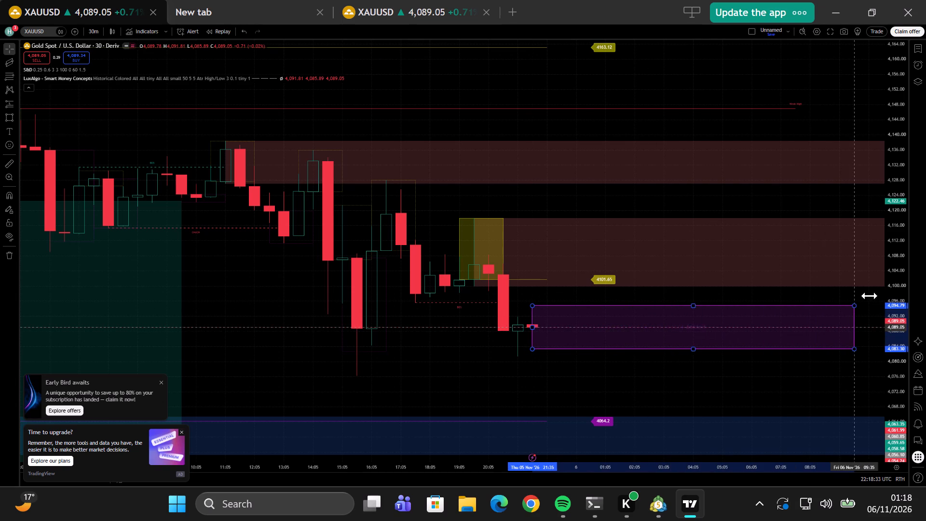
drag(870, 296, 925, 302)
click(650, 368)
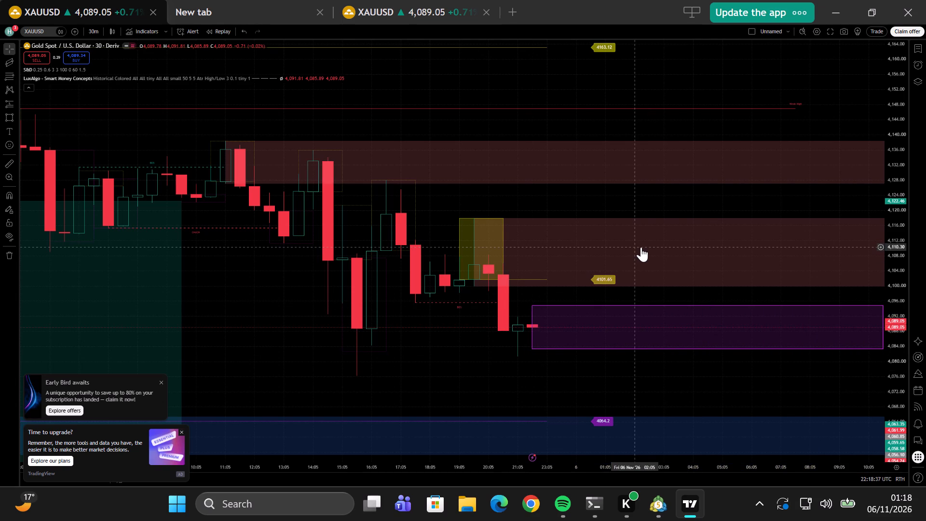
scroll(641, 247, left, 6)
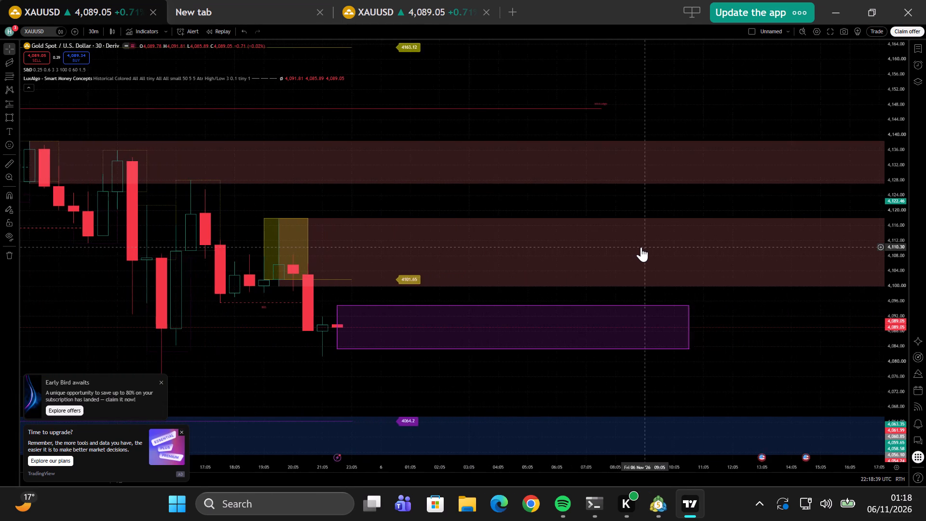
scroll(641, 247, left, 1)
click(632, 323)
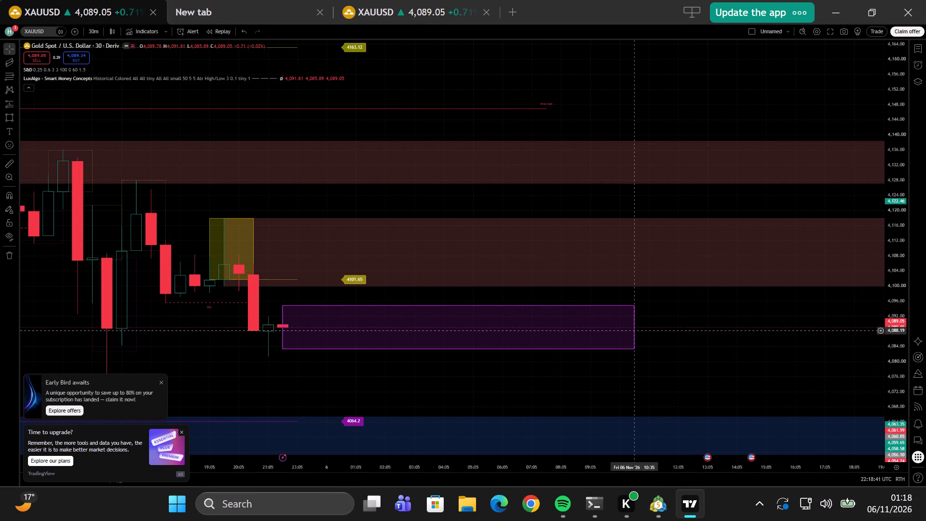
drag(633, 328, 667, 326)
click(667, 326)
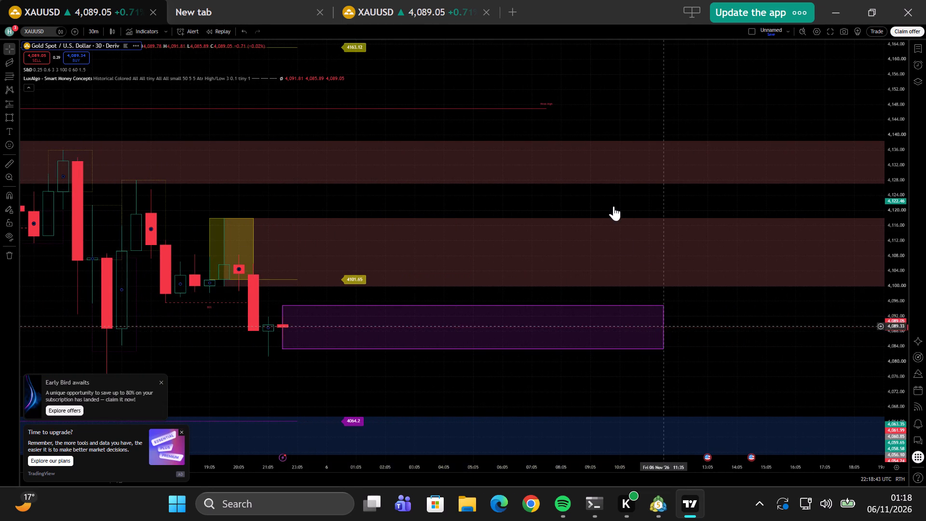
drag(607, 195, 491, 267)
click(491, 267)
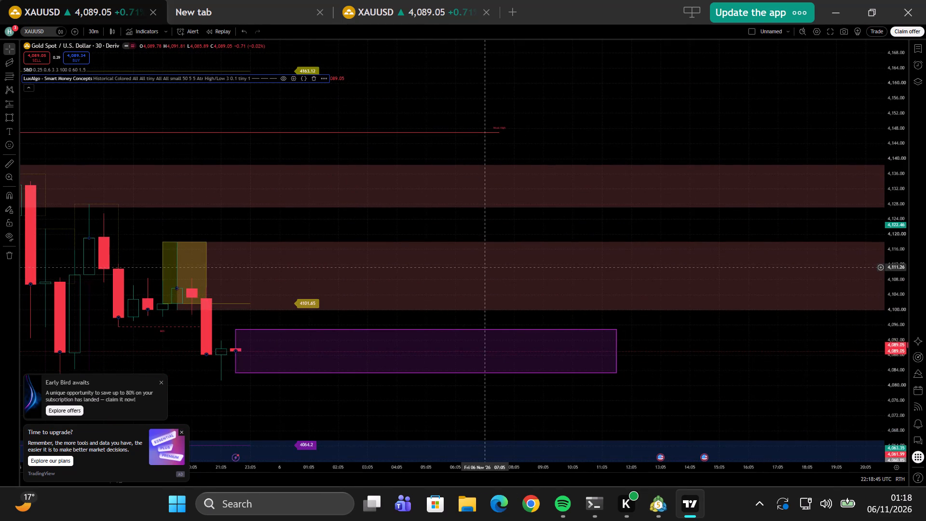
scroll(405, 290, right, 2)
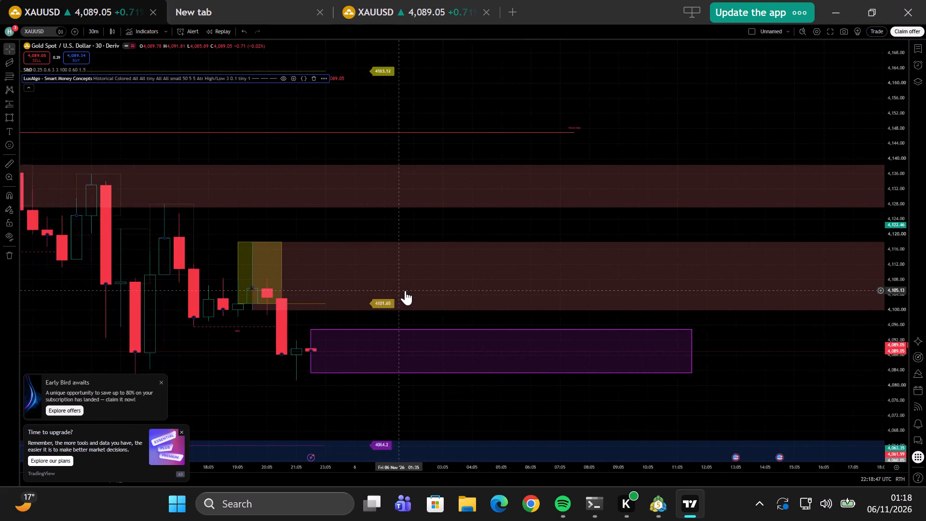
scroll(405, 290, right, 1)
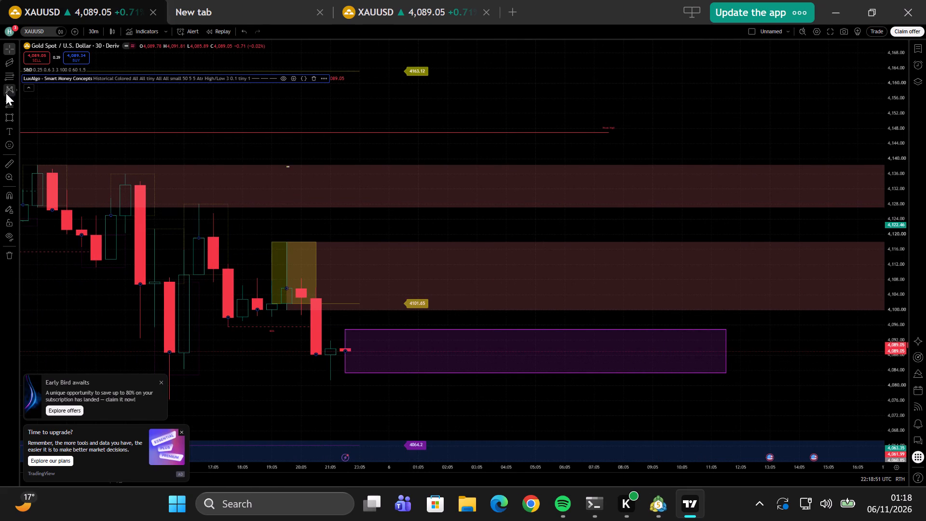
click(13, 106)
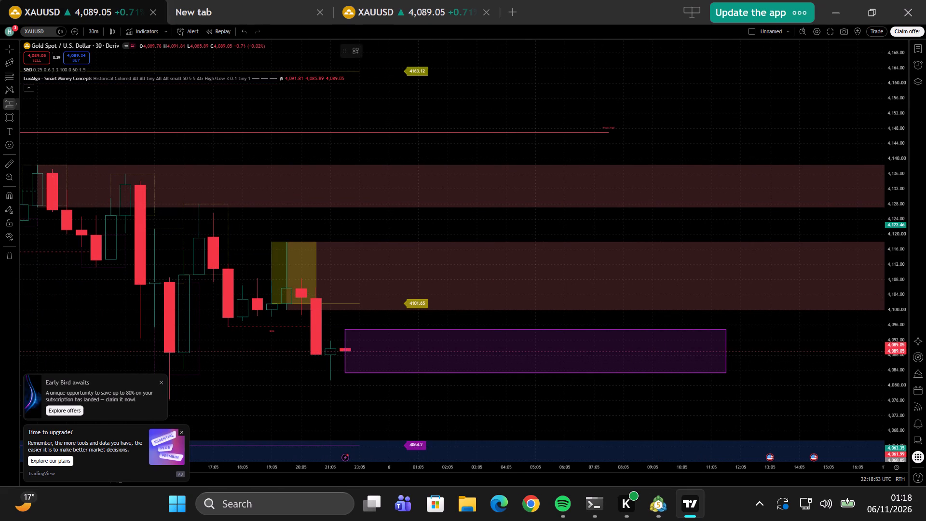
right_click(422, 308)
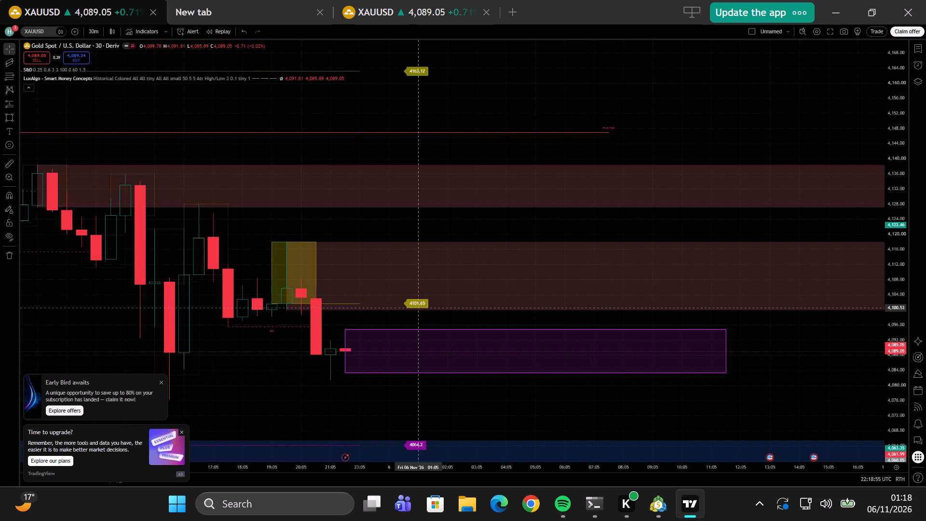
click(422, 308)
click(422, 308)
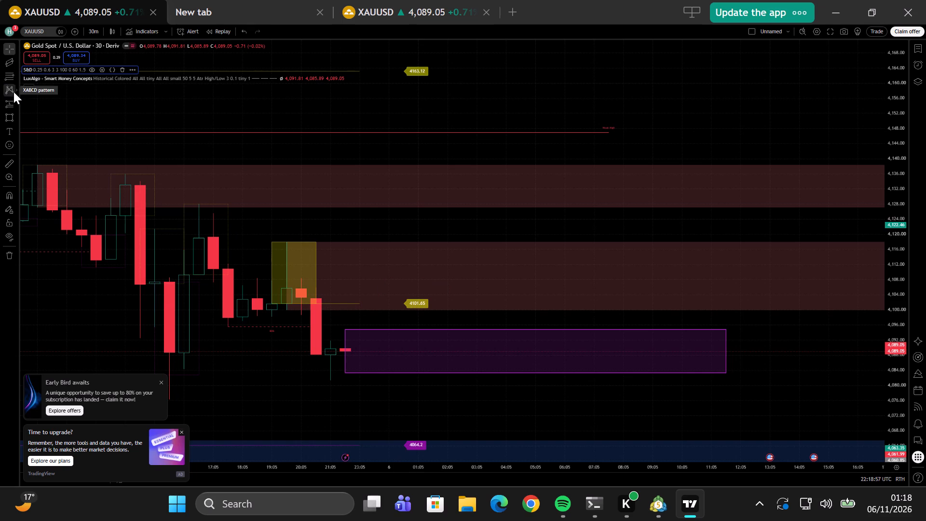
Place a long position above the 5 November candles with entry at about 4,152.99, target 4,165.41 and stop 4,140.57.
drag(14, 102, 447, 308)
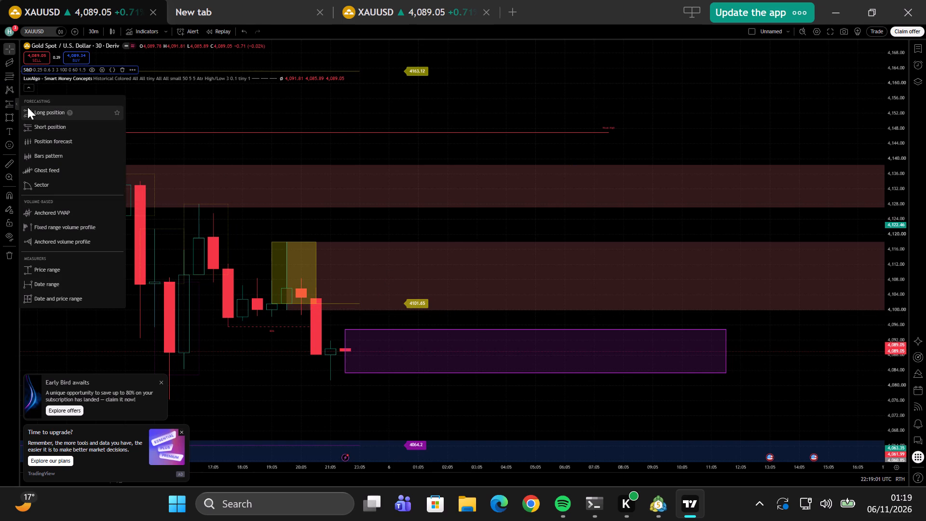
drag(28, 108, 137, 115)
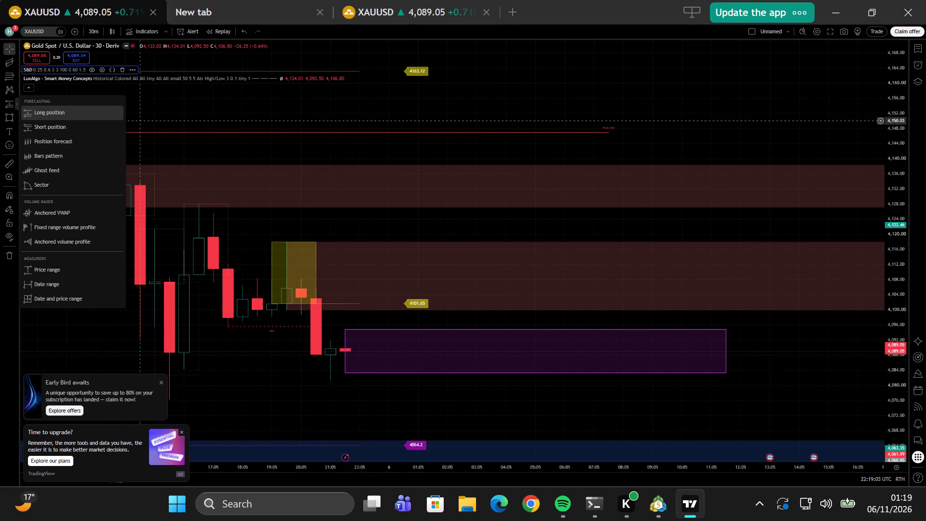
drag(137, 115, 76, 110)
drag(76, 110, 495, 362)
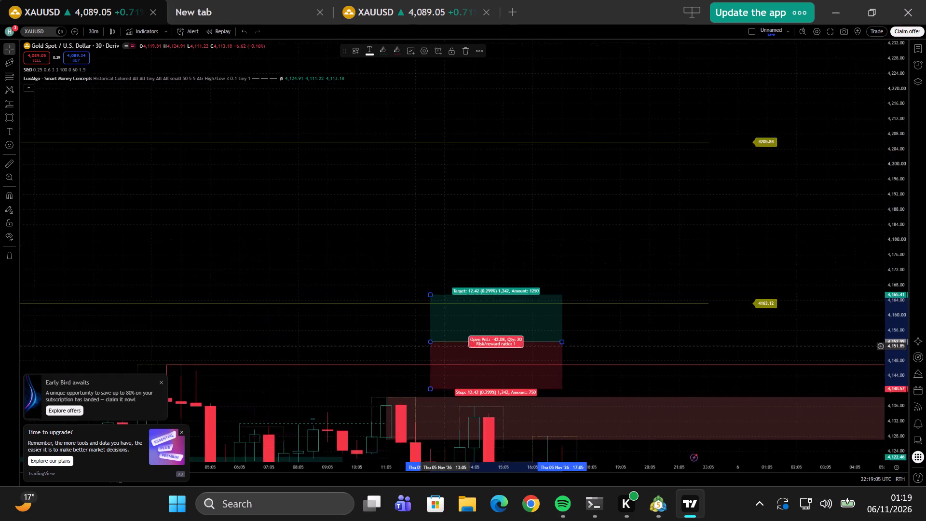
drag(495, 362, 386, 281)
Move the new long position above the purple rectangle, starting at Fri 6 Nov 00:35 with entry at about 4,109.62.
right_click(386, 281)
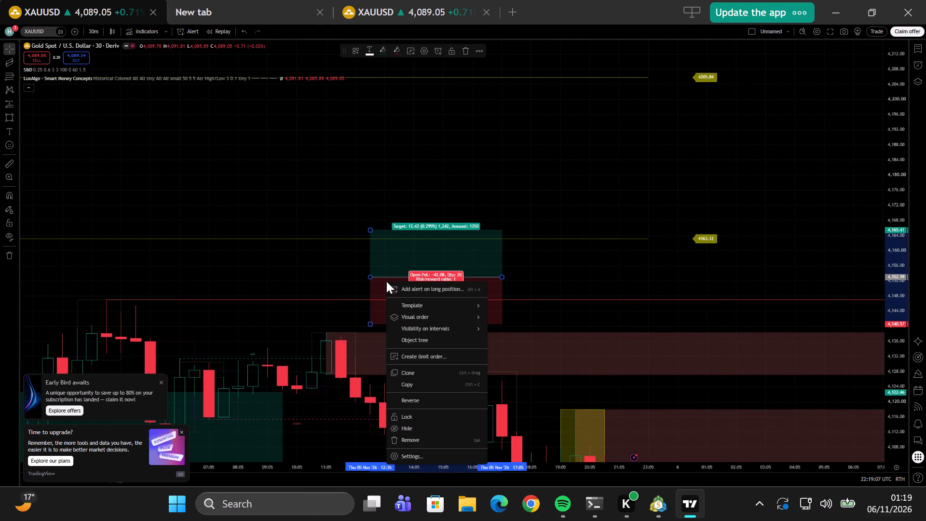
drag(430, 267, 761, 392)
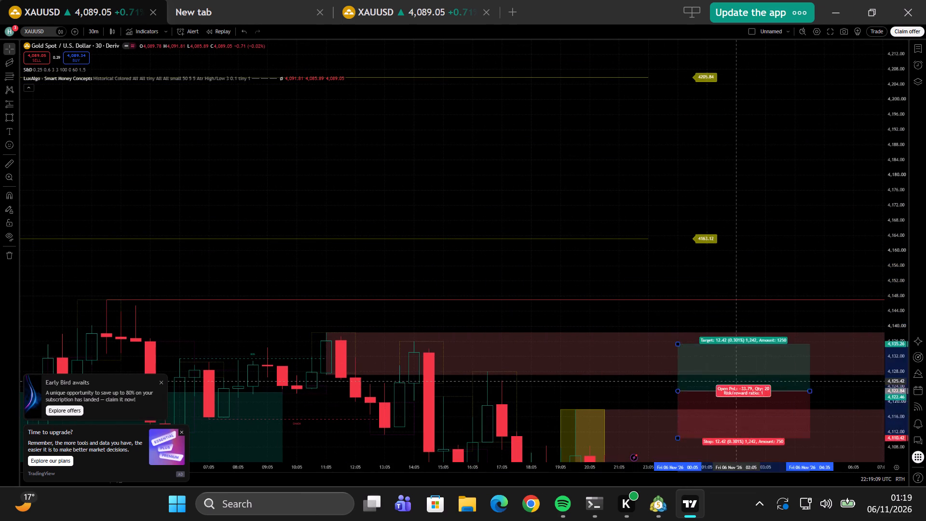
drag(761, 392, 838, 509)
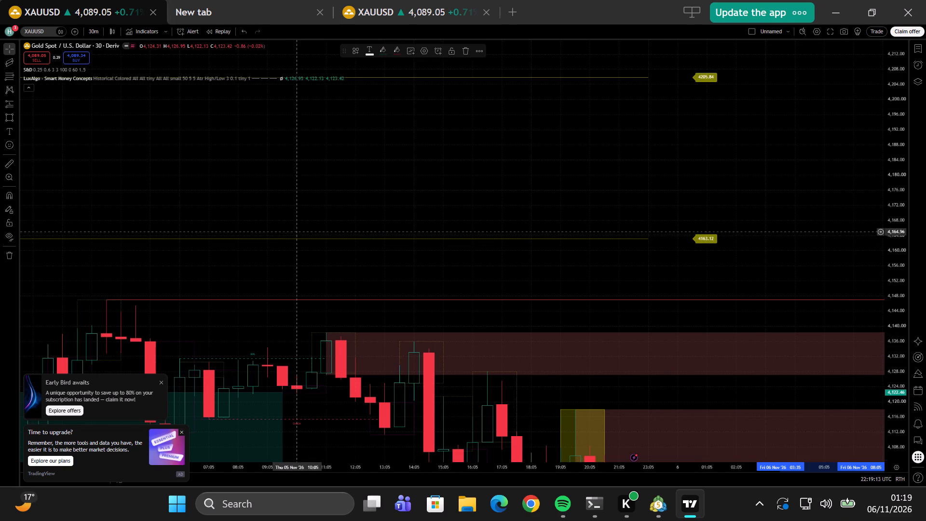
drag(670, 378, 598, 374)
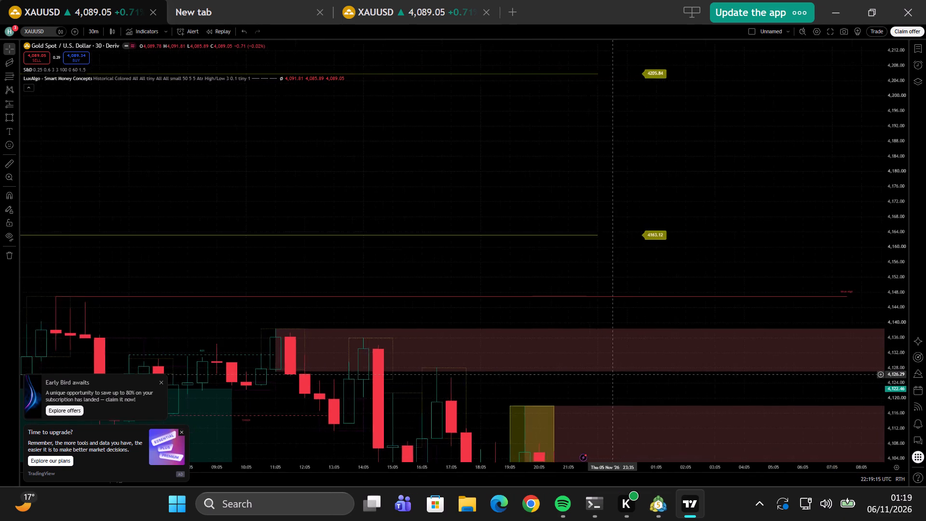
drag(598, 374, 309, 119)
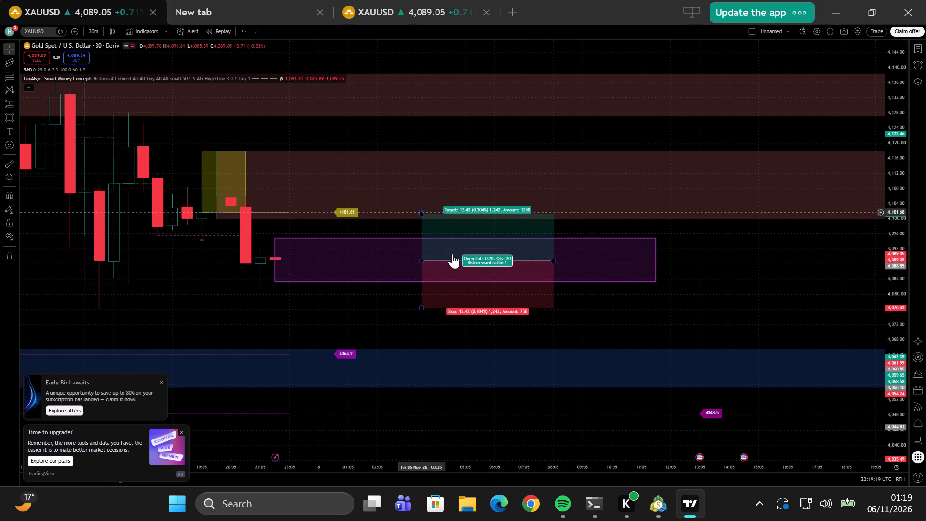
drag(471, 266, 375, 184)
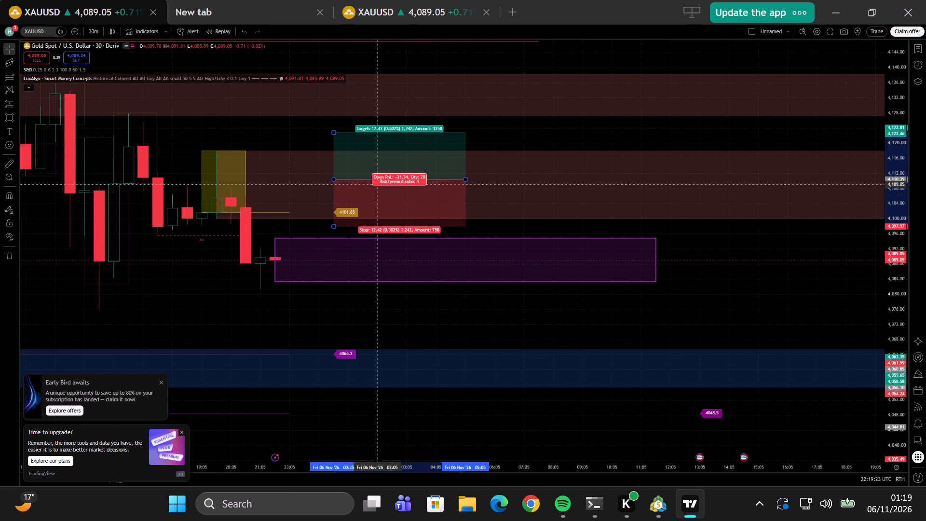
drag(375, 184, 374, 187)
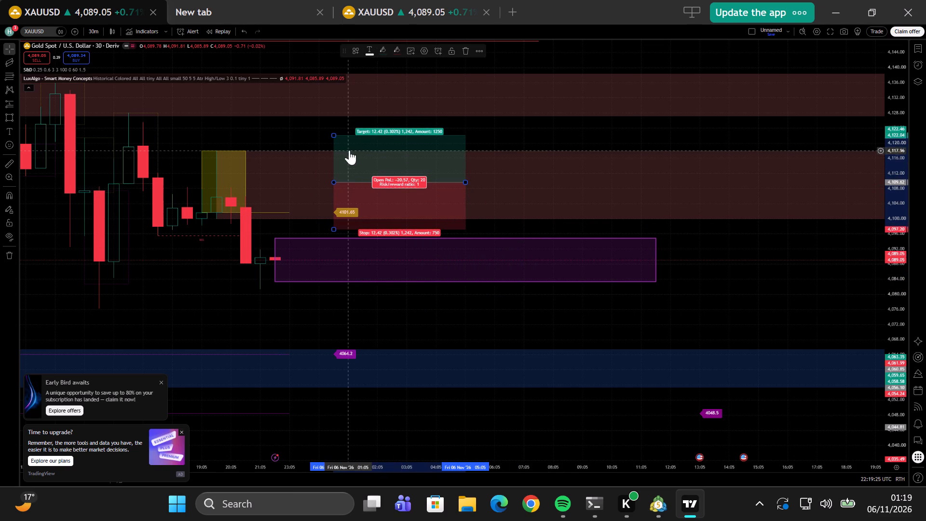
Raise the target of the long position above the purple rectangle to about 4,135.86.
drag(333, 137, 333, 83)
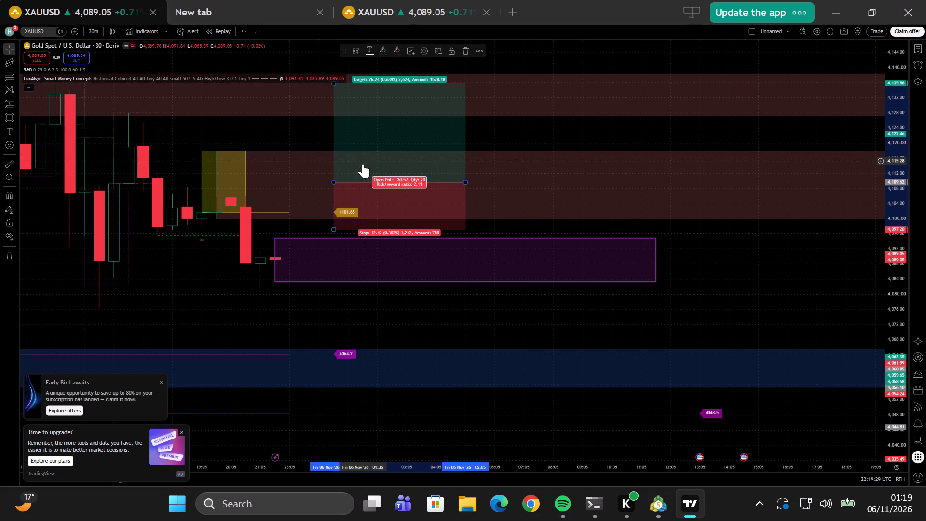
Copy the long position above the purple rectangle and paste it repeatedly, stacking copies with entry 4,113.45, target 4,139.69 and stop 4,101.03.
click(363, 164)
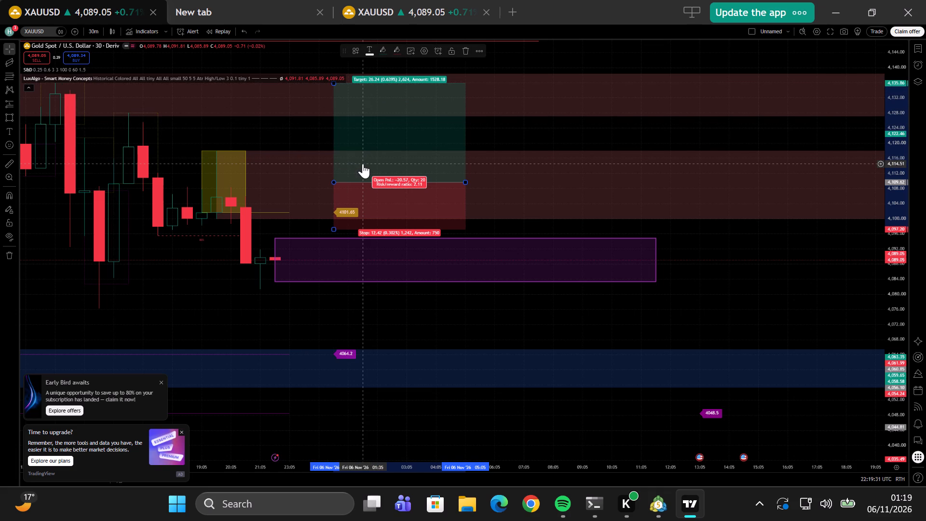
key(ctrl+c)
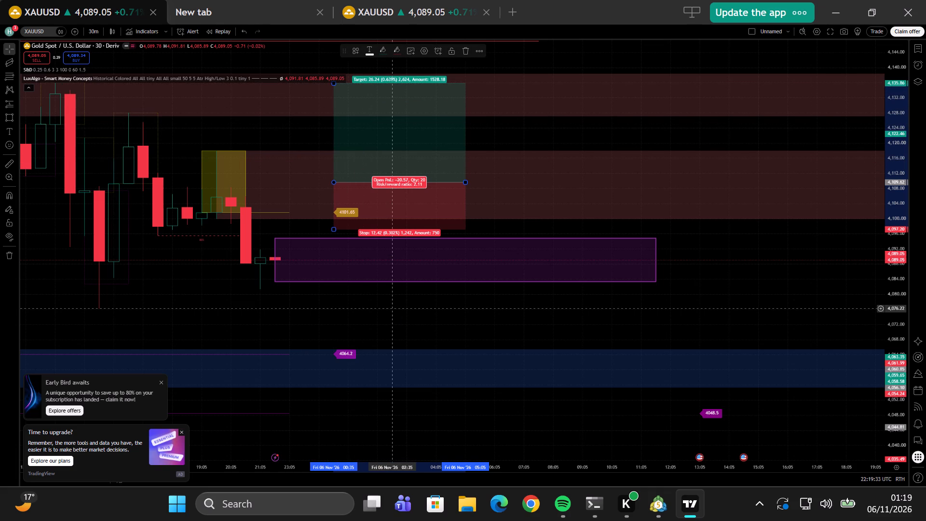
click(390, 322)
key(ctrl+v)
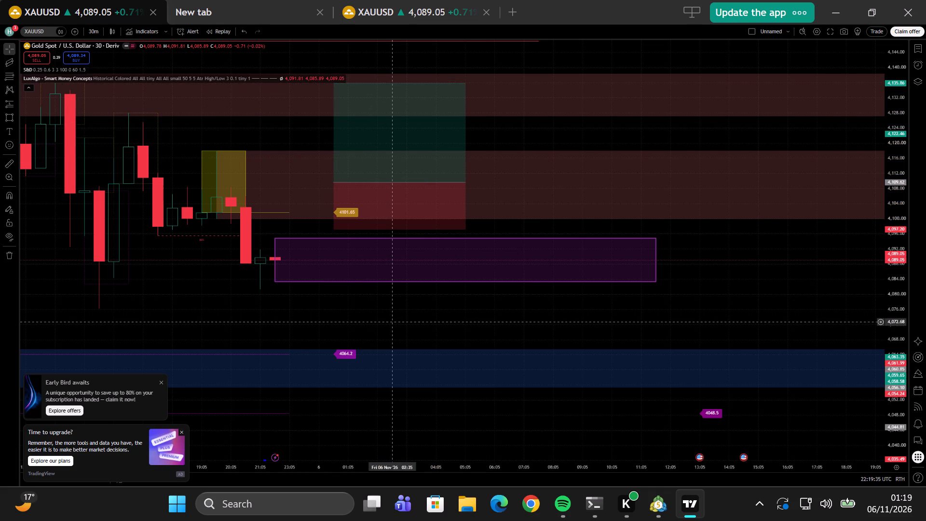
key(ctrl+v)
ctrl+click(390, 322)
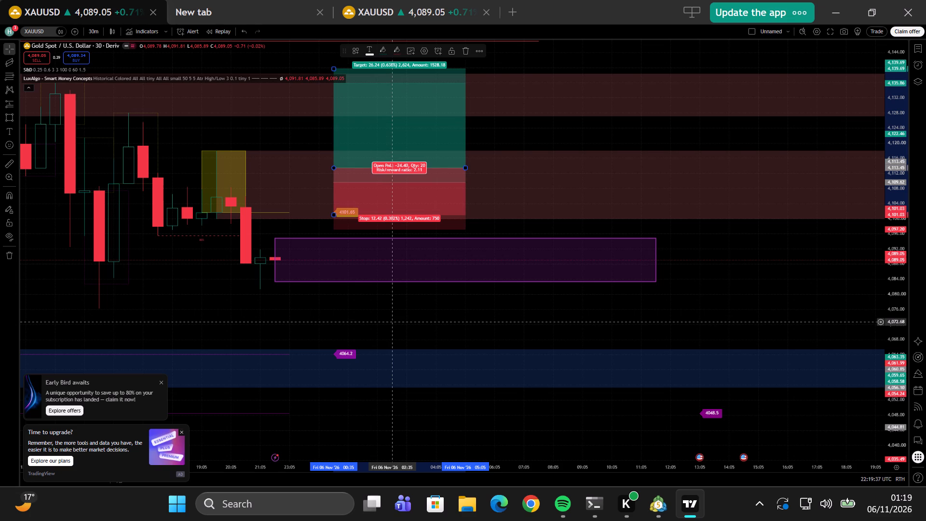
key(ctrl+v)
key(ctrl+v)
key(ctrl+v)
key(ctrl+v)
key(ctrl+v)
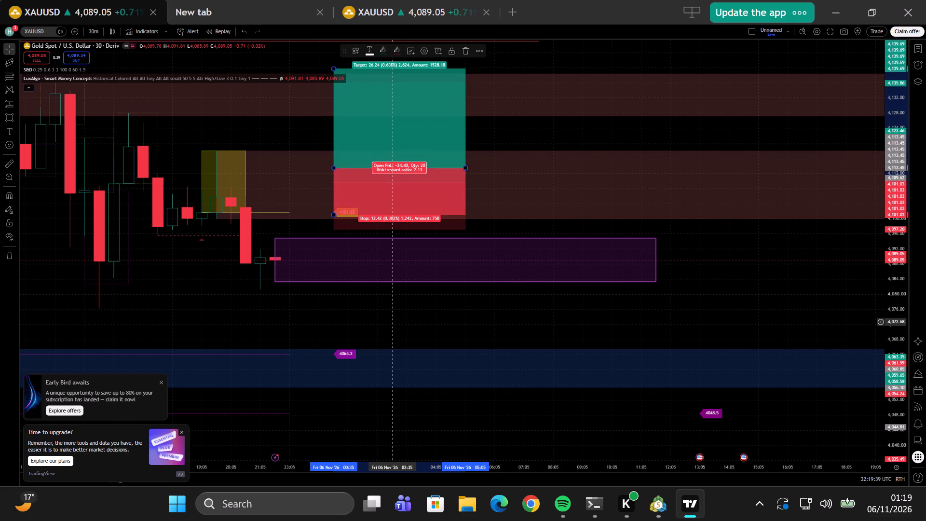
key(ctrl+v)
key(ctrl+v)
key(ctrl+v)
key(ctrl+v)
key(ctrl+v)
key(ctrl+v)
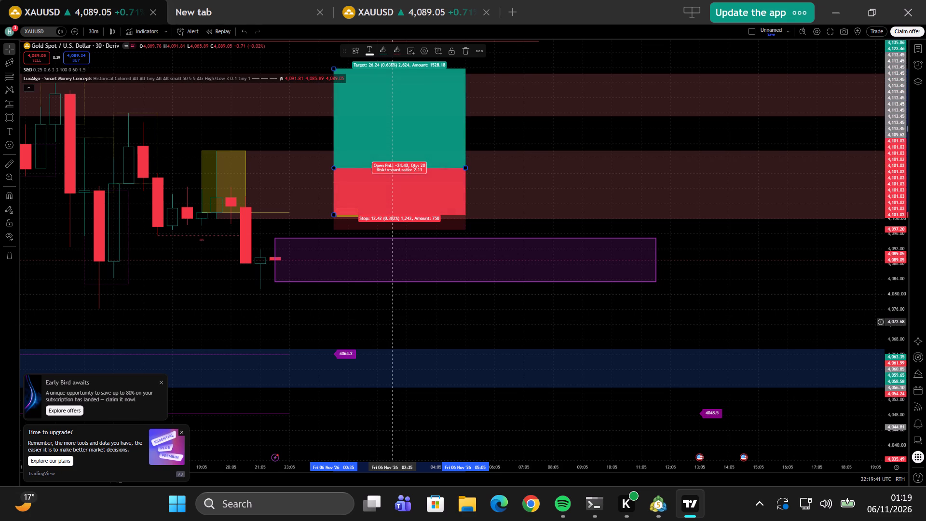
key(ctrl+v)
key(ctrl+v)
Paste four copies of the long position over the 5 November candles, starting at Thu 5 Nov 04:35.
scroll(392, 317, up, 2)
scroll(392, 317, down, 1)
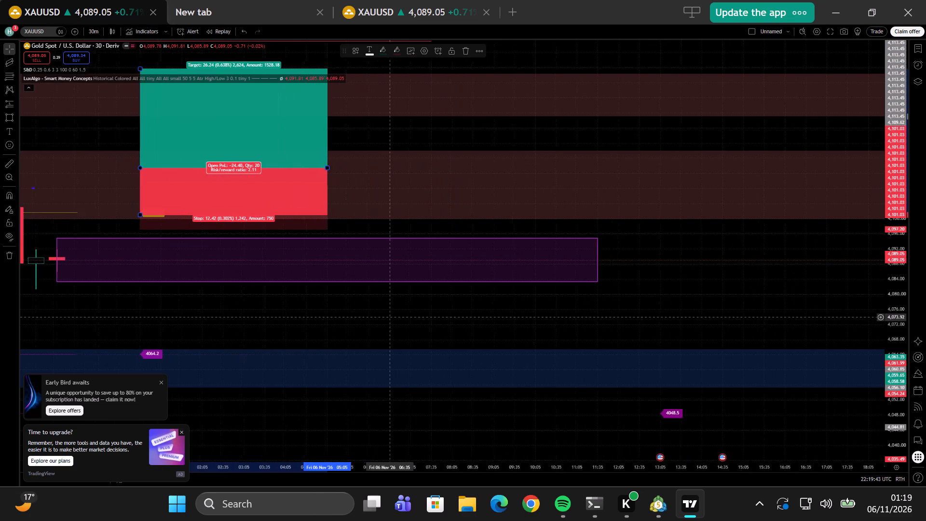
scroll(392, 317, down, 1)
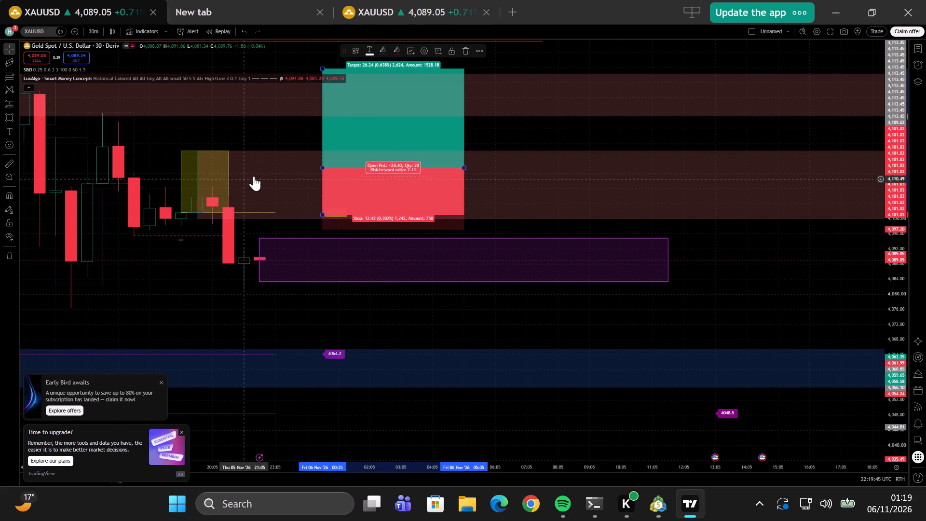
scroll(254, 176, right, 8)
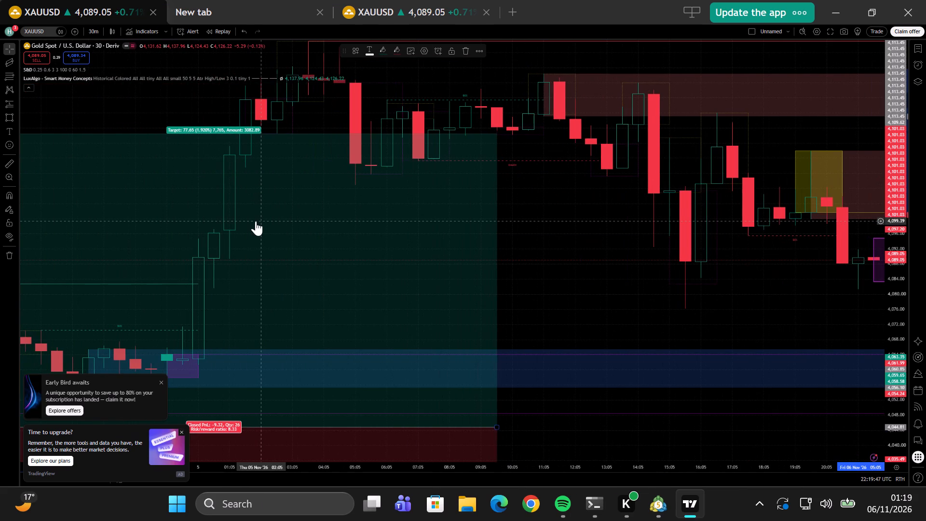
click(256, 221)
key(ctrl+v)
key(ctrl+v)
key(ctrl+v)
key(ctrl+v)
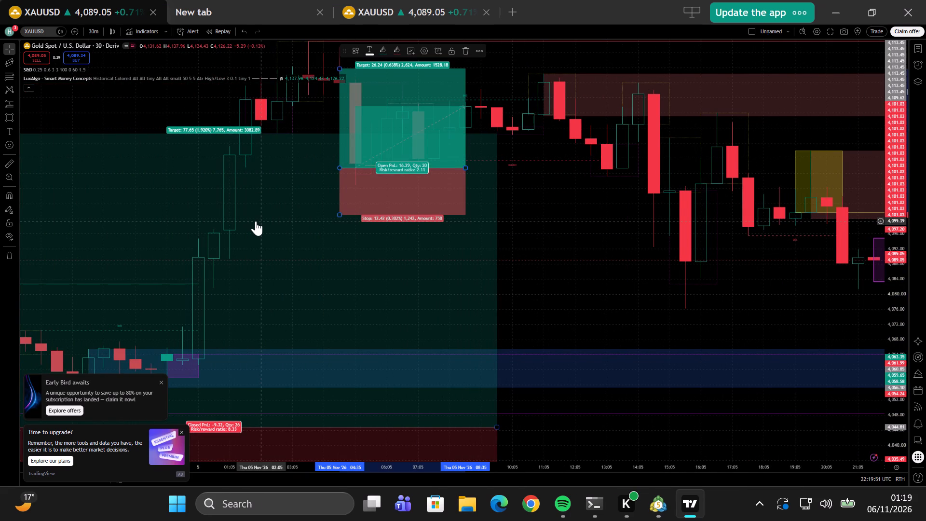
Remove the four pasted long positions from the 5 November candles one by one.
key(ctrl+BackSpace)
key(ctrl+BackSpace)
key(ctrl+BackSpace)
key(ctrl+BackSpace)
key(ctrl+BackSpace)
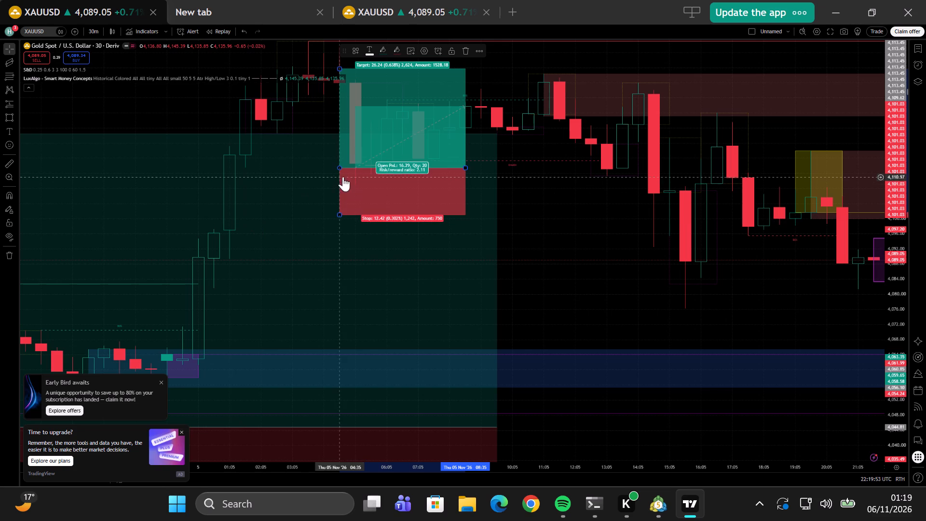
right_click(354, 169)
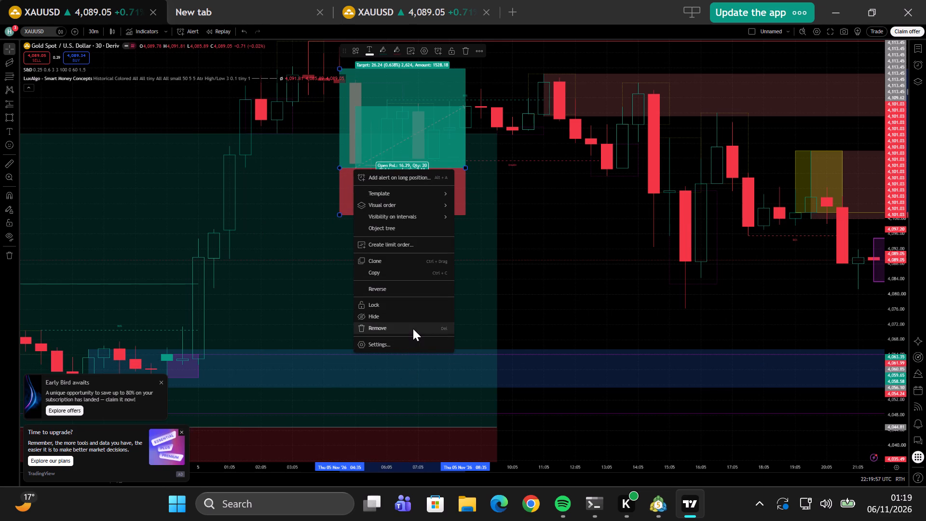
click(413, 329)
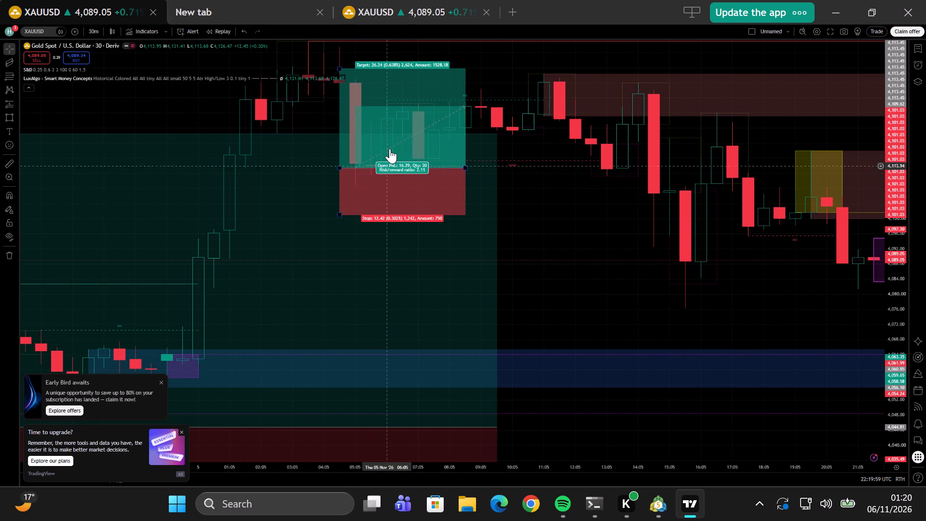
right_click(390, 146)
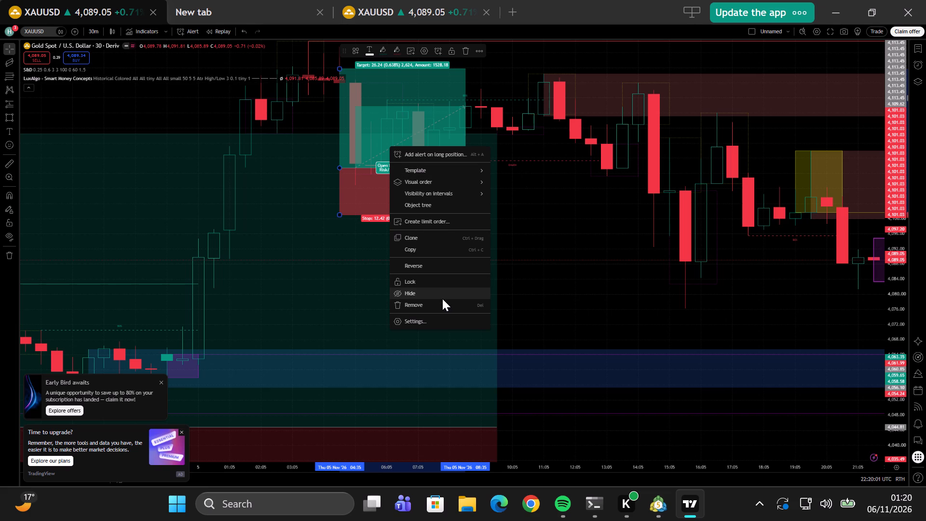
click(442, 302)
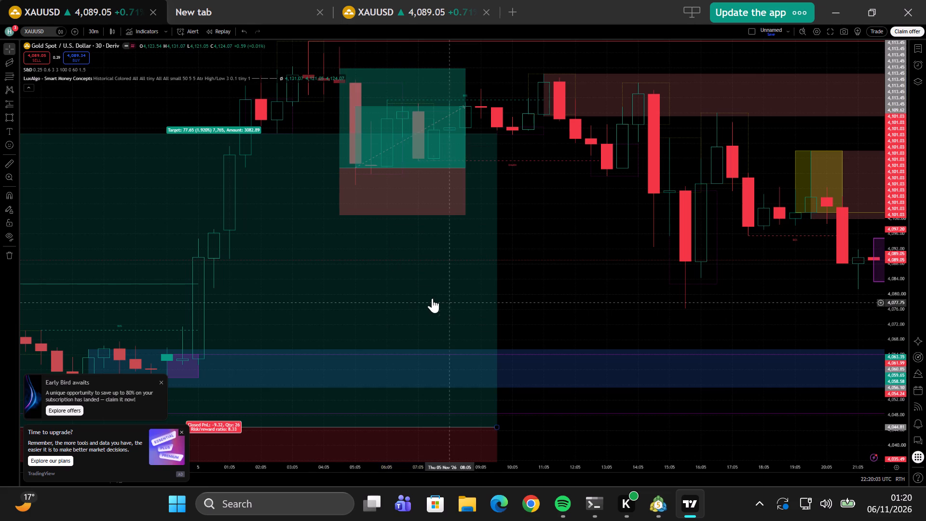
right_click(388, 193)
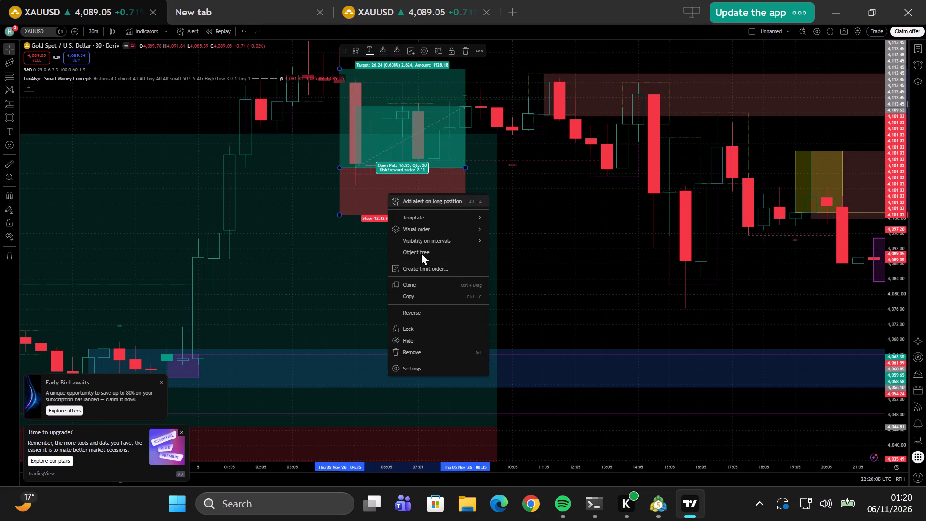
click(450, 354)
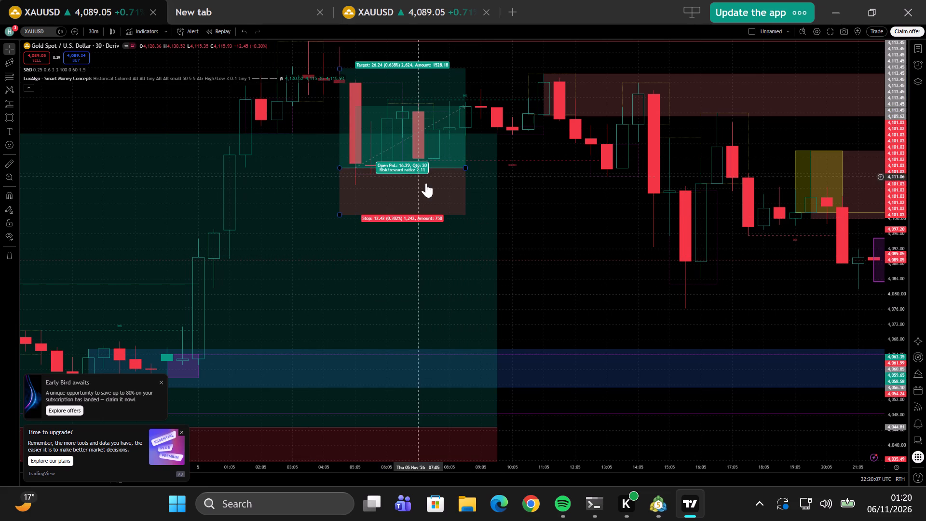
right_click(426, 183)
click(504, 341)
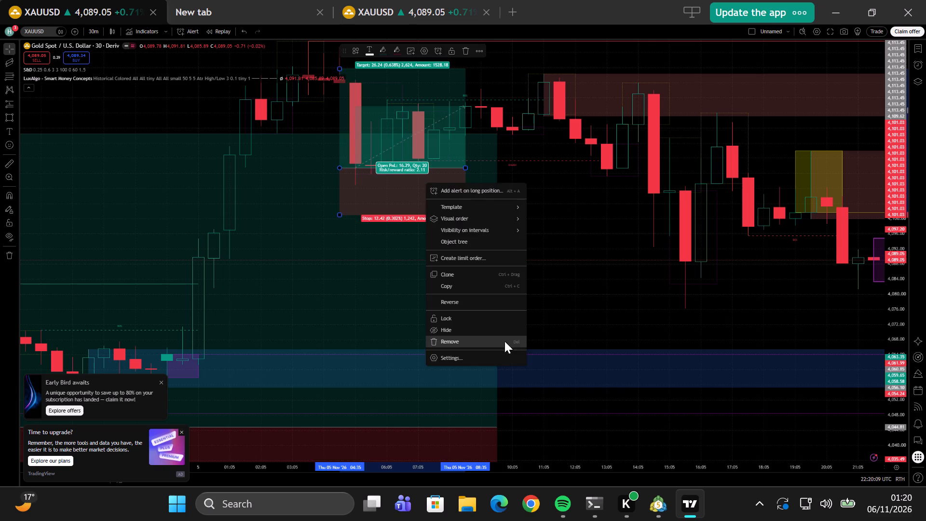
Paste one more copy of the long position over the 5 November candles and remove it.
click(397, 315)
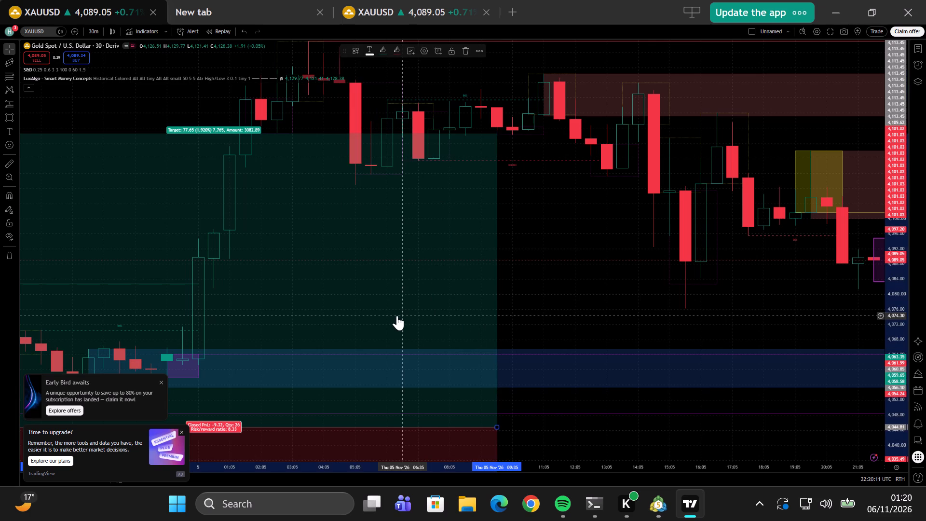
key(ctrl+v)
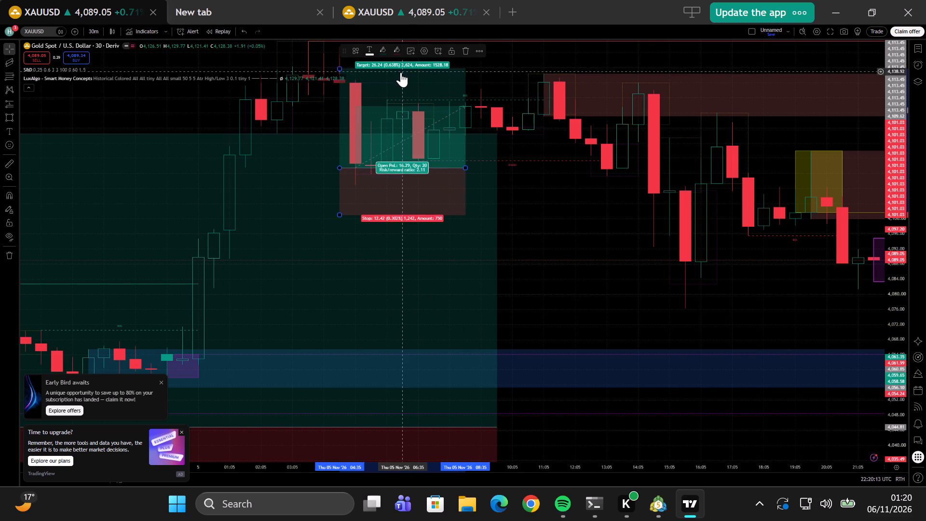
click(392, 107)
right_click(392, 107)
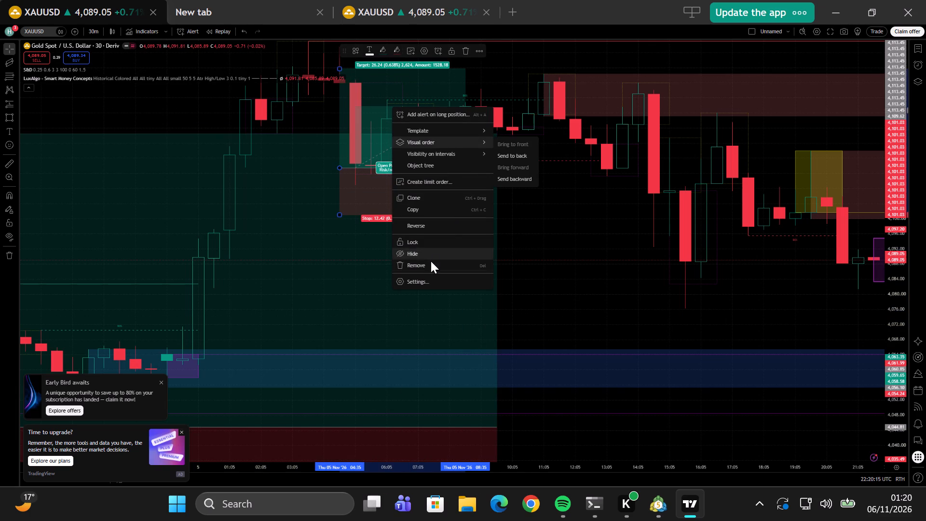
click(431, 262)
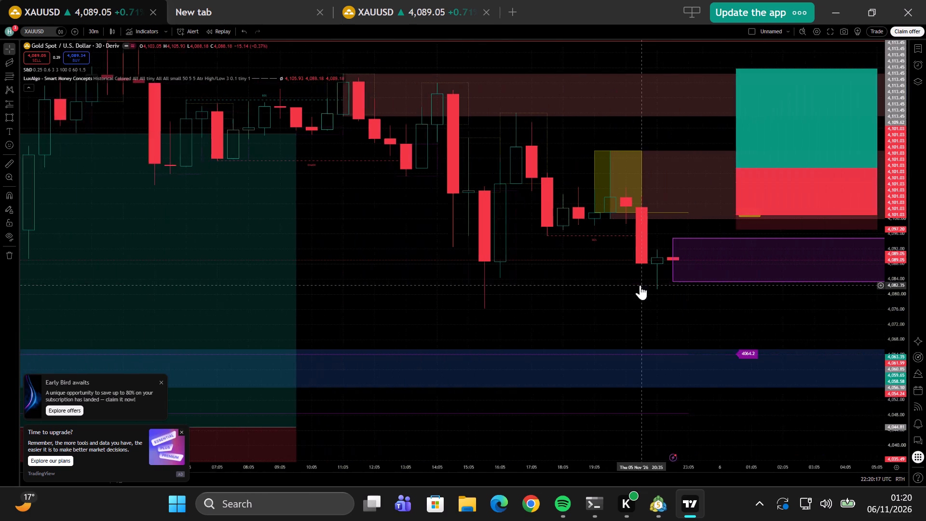
Place a long position below the purple rectangle at Fri 6 Nov 01:05 with entry about 4,066.93, and reverse it into a short.
scroll(640, 285, left, 2)
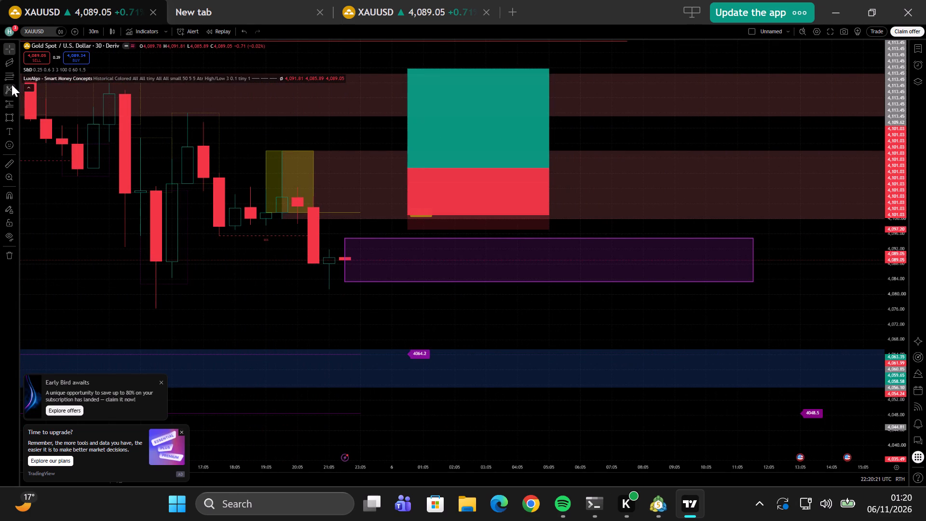
click(14, 106)
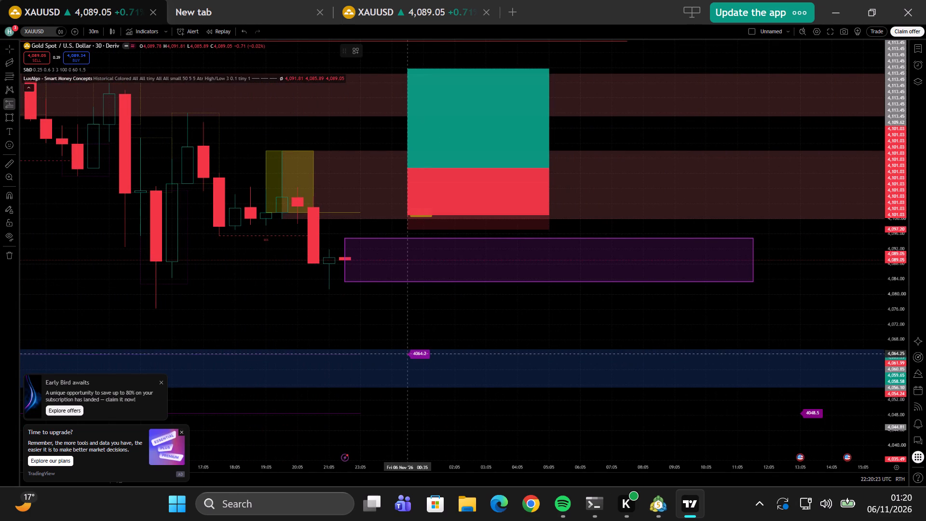
click(427, 343)
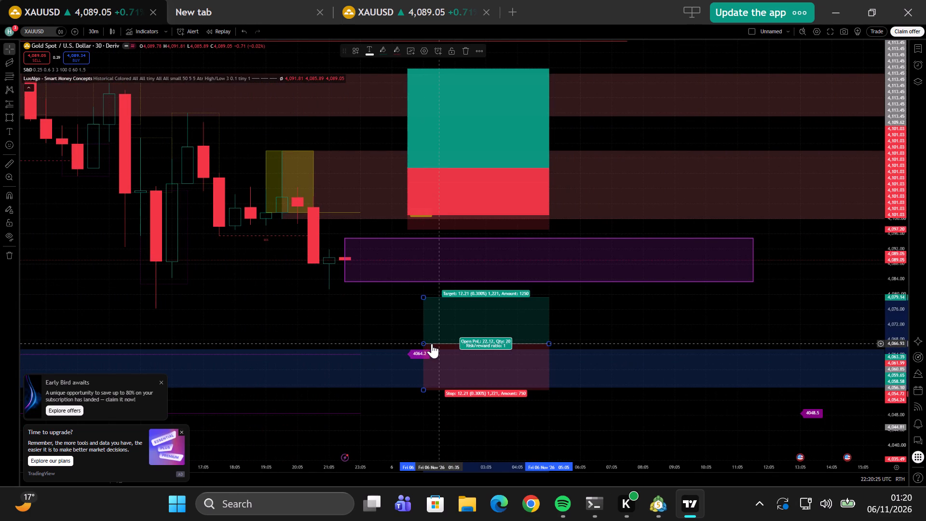
right_click(432, 343)
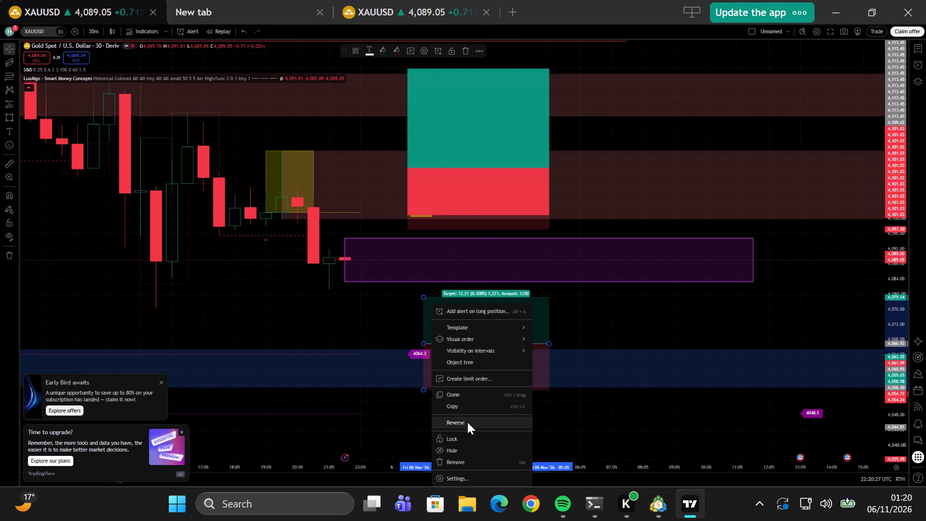
click(467, 422)
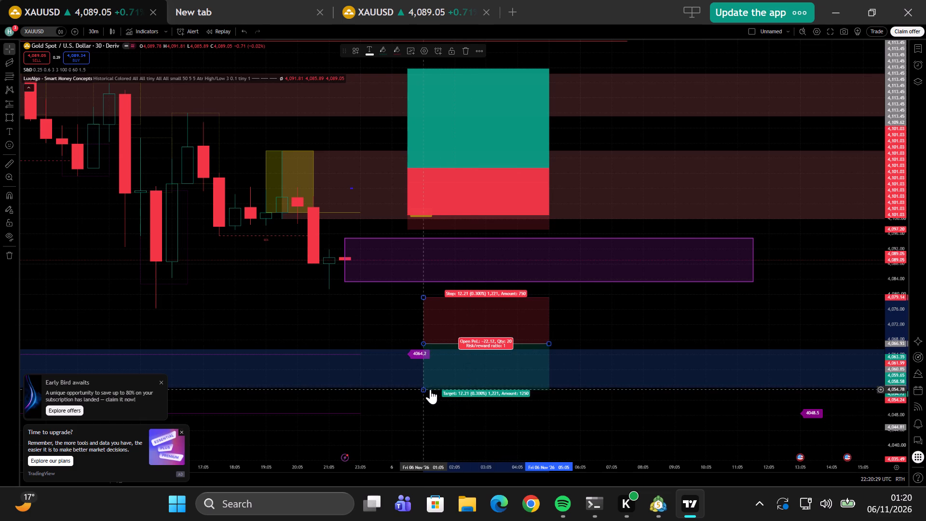
Lower the short position's target to about 31.30 below its entry.
drag(424, 389, 408, 501)
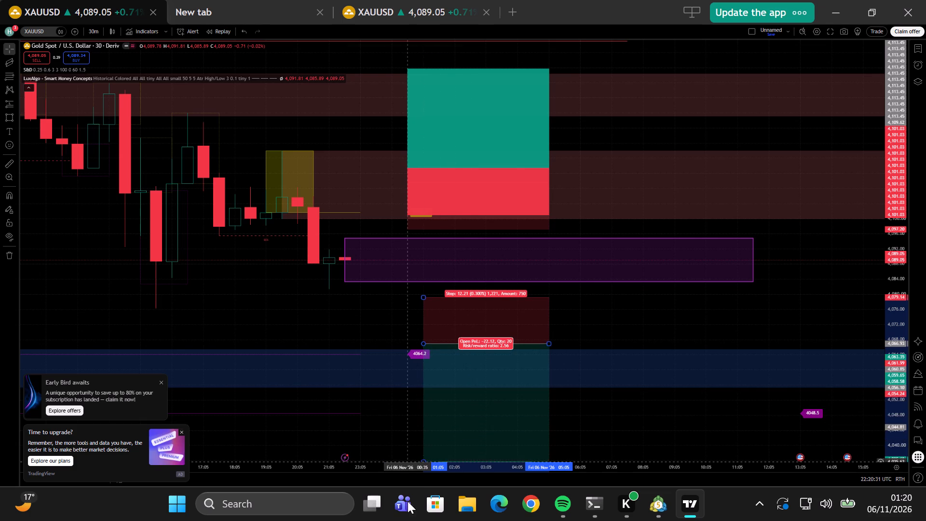
Move the short position below the purple rectangle to start at Fri 6 Nov 00:35 with entry at about 4,068.94.
drag(475, 329, 462, 322)
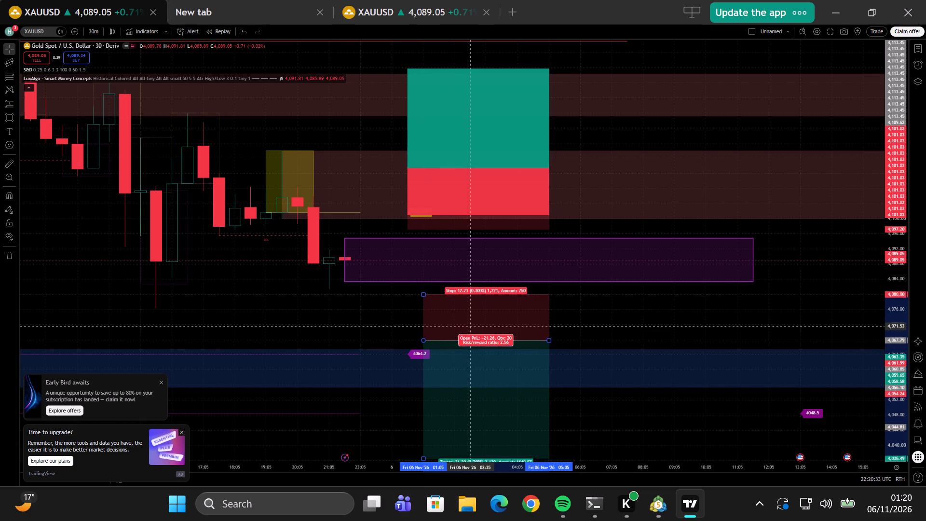
drag(462, 322, 453, 322)
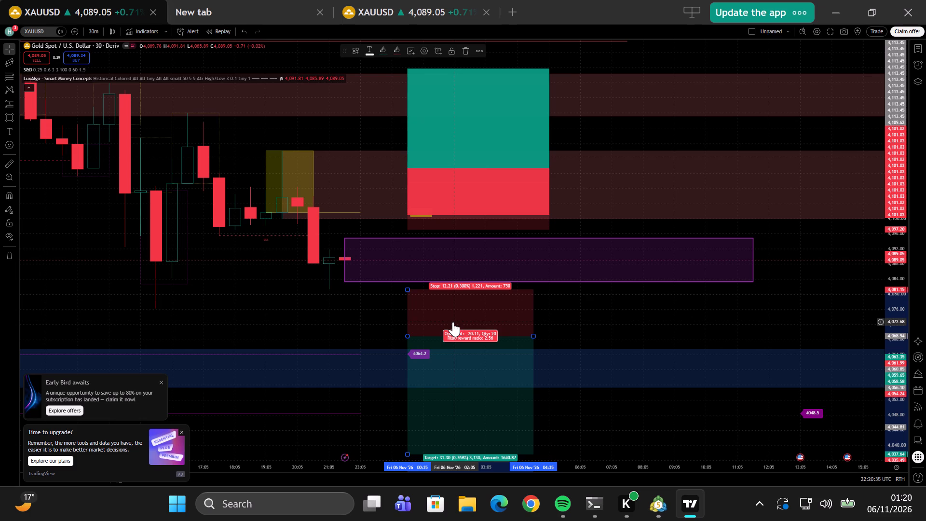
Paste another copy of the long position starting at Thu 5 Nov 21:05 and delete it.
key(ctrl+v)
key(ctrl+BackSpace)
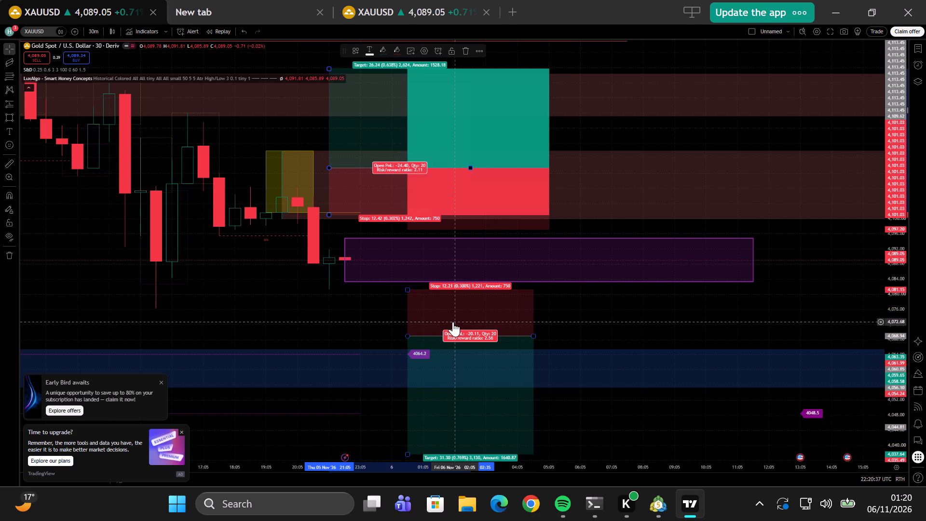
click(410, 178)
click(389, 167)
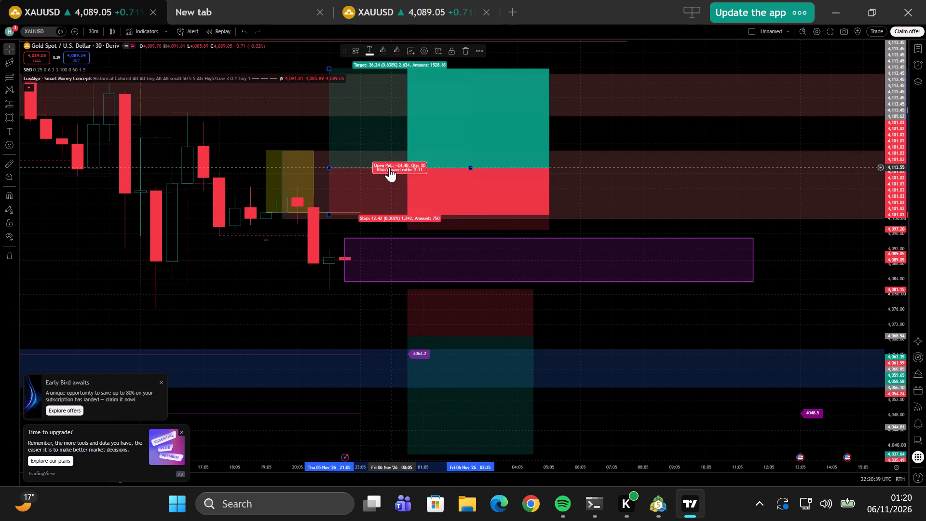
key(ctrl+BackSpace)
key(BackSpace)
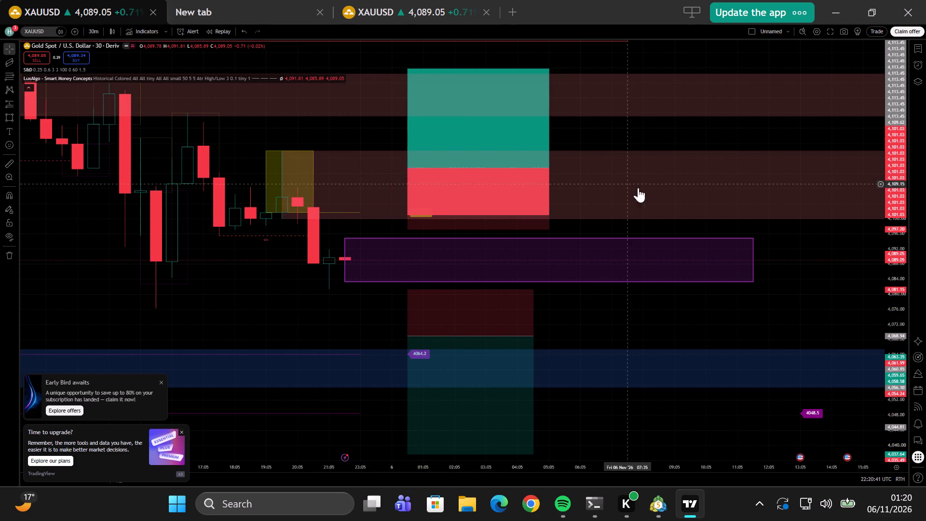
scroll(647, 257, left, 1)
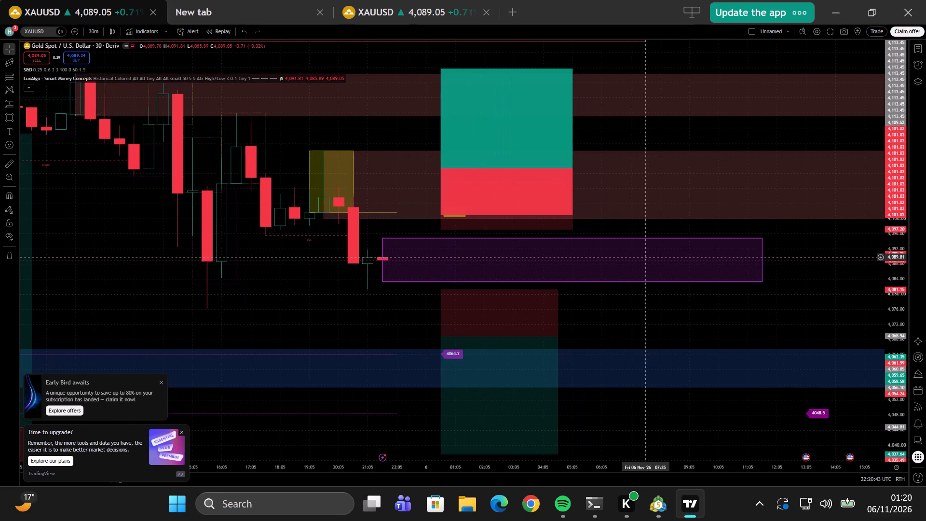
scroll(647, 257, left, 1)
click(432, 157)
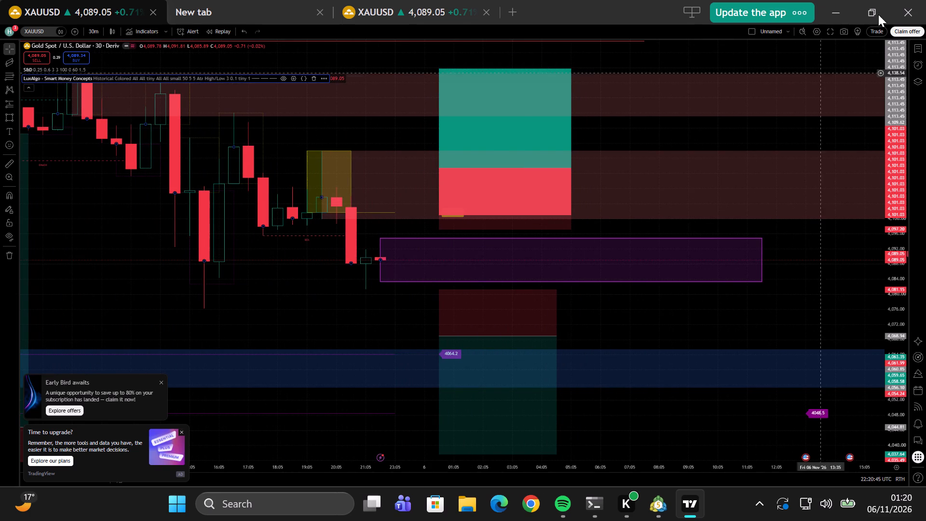
Minimise TradingView and examine the recent candles beside the white rectangle on MetaTrader 5's XAUUSDm M1 chart.
click(850, 1)
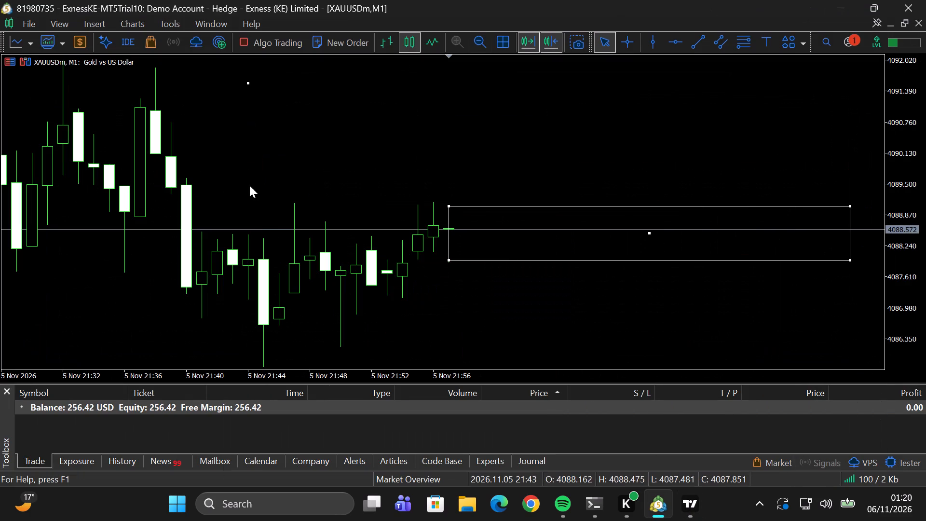
scroll(266, 218, right, 6)
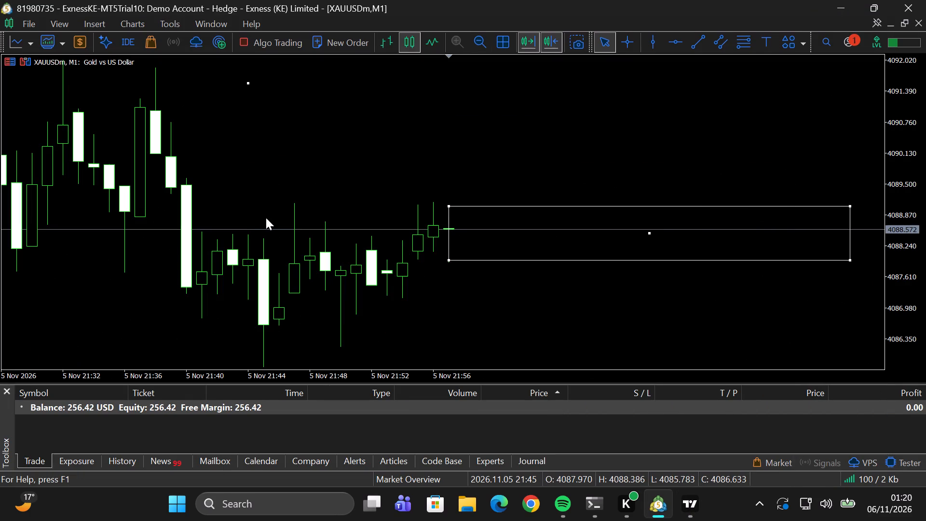
ctrl+scroll(266, 218, down, 6)
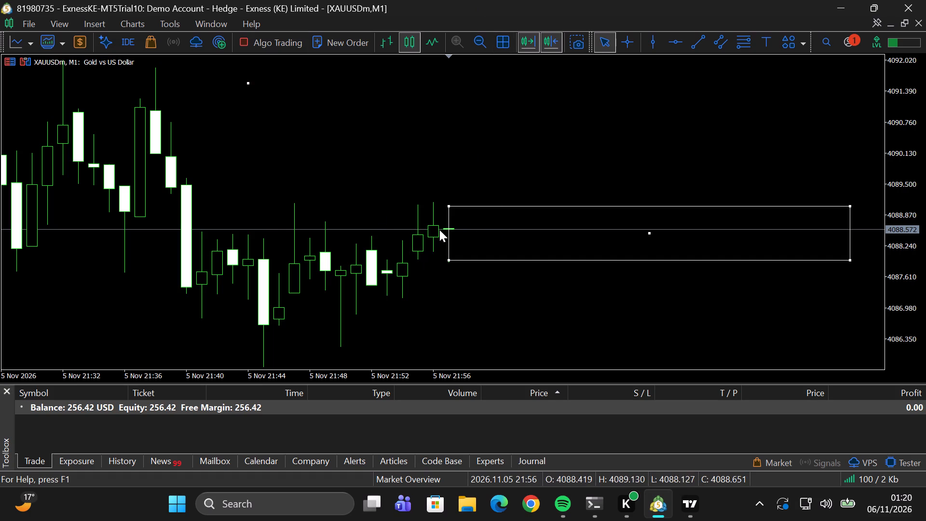
scroll(321, 159, right, 1)
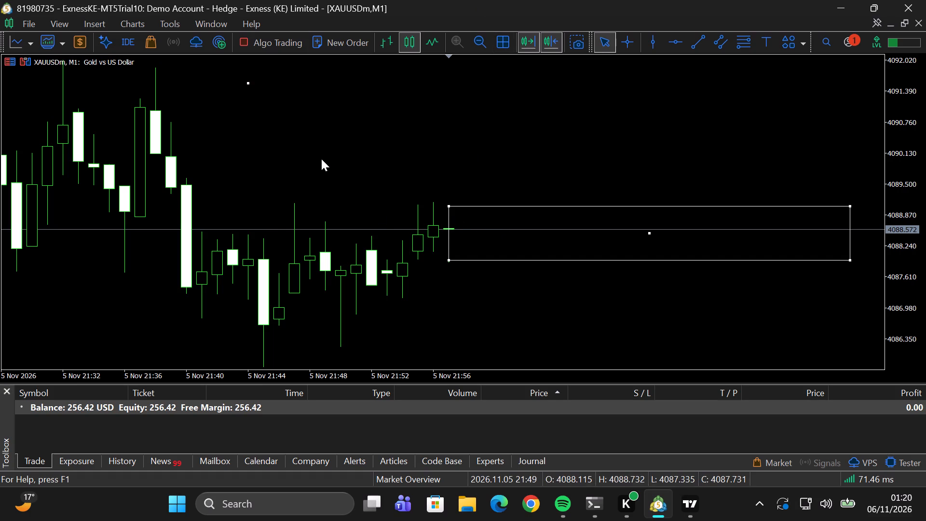
Switch to File Explorer, open the Downloads folder and look through its files.
click(462, 498)
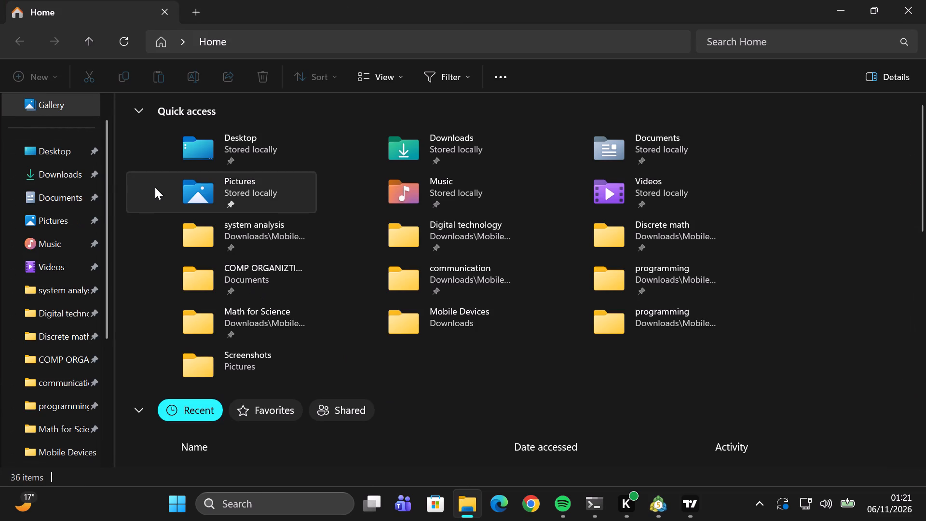
double_click(70, 172)
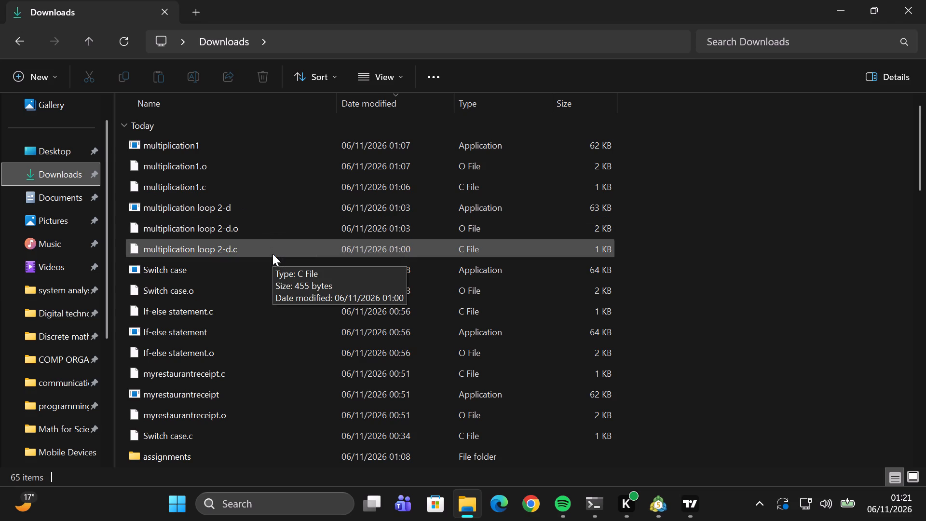
scroll(272, 254, down, 1)
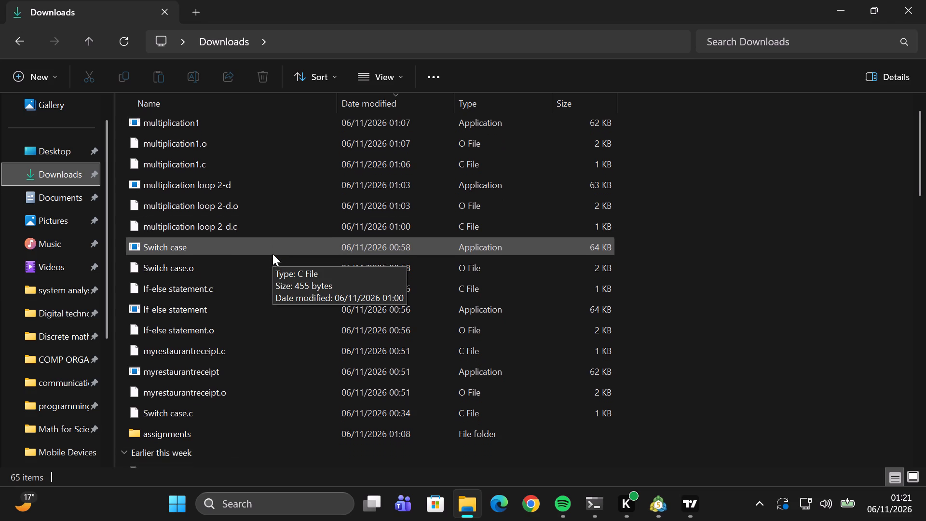
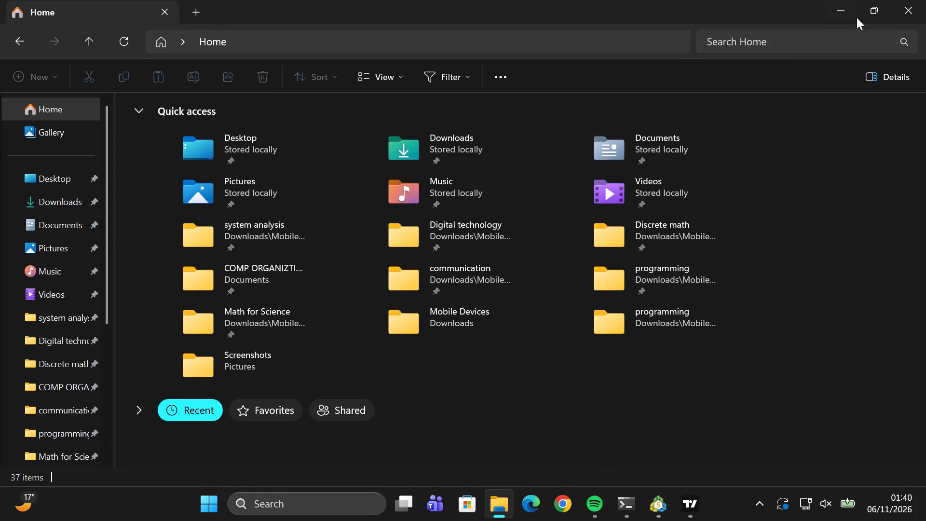
Close the File Explorer window and return to the XAUUSDm M1 chart in MetaTrader 5.
click(898, 19)
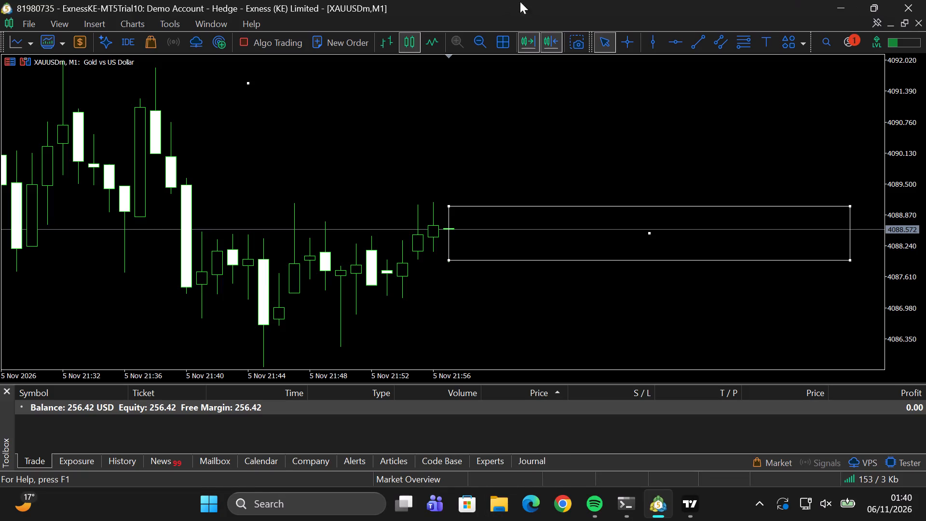
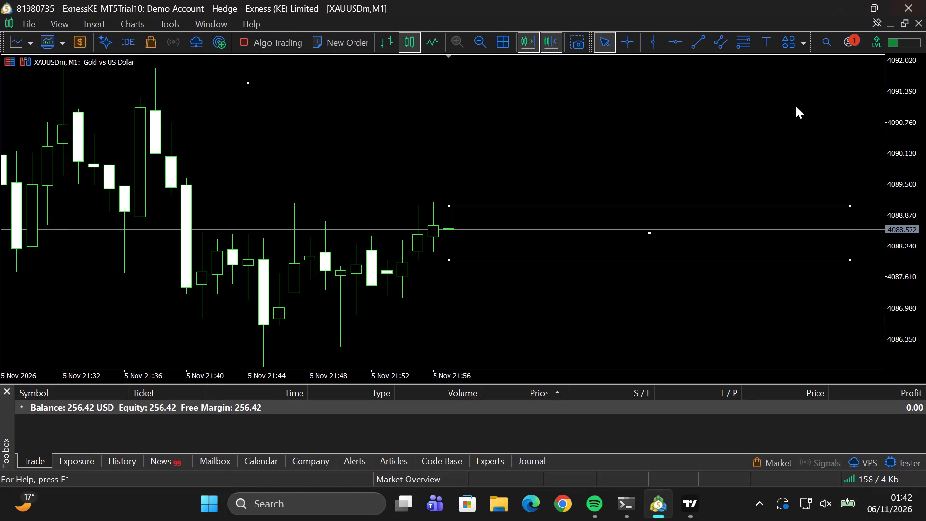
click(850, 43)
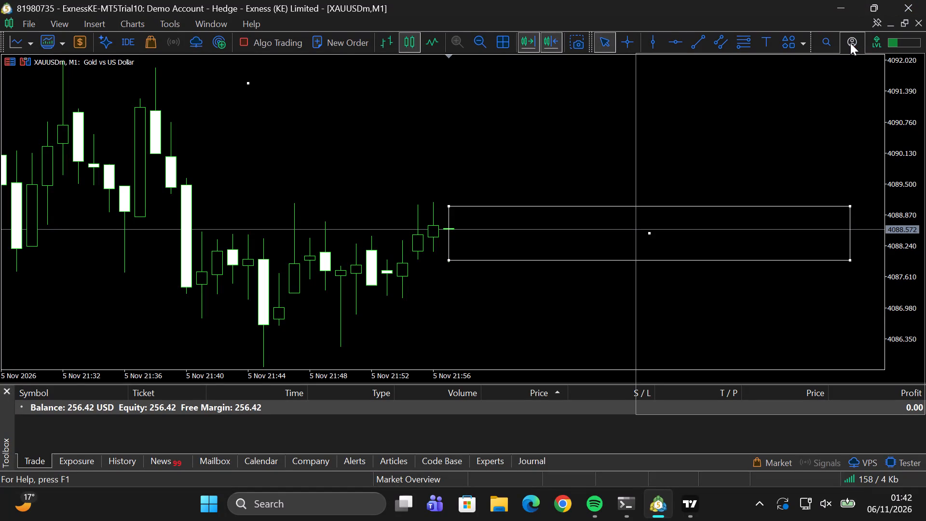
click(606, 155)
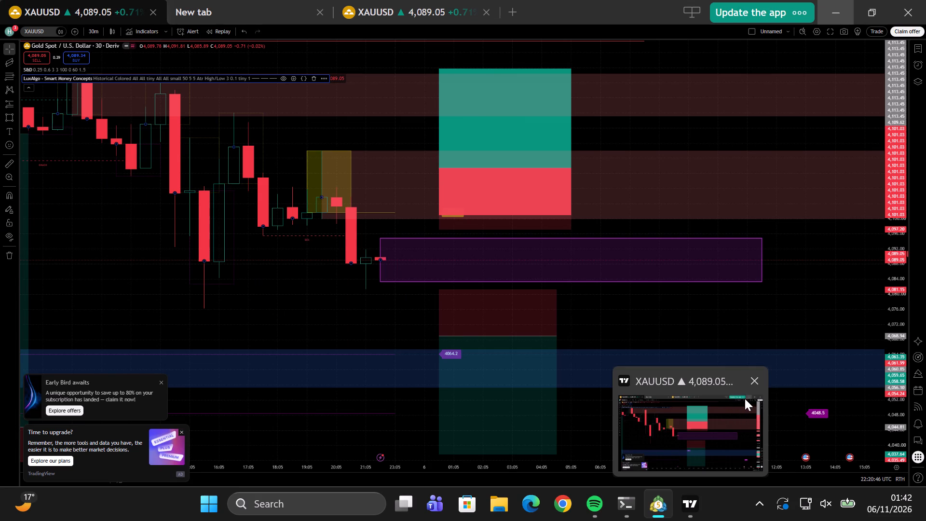
Close the TradingView XAUUSD window and the MetaTrader 5 terminal to return to the Windows desktop.
click(753, 383)
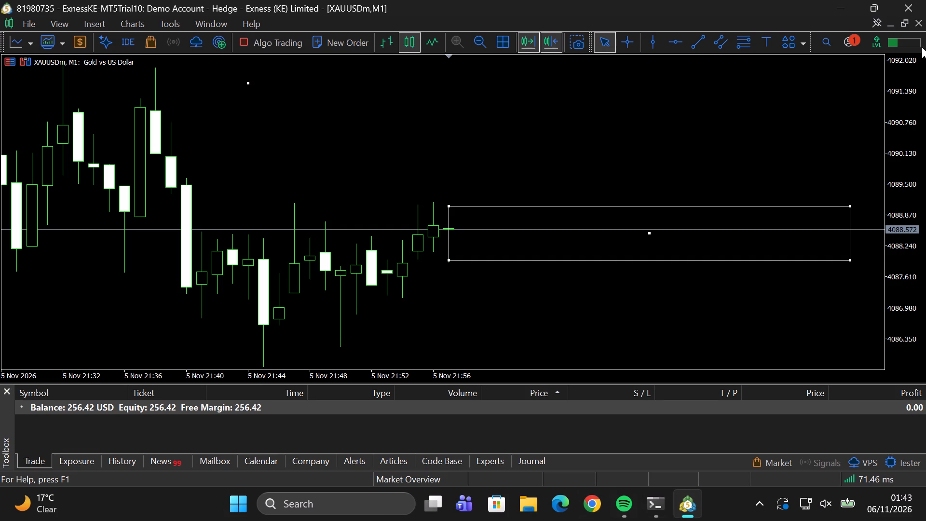
click(905, 3)
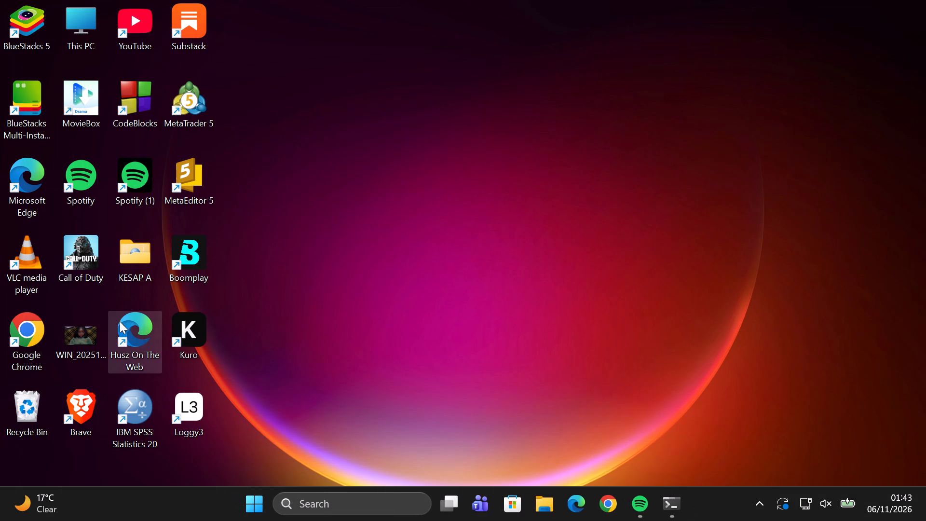
Launch the Kuro app from its desktop shortcut.
double_click(166, 329)
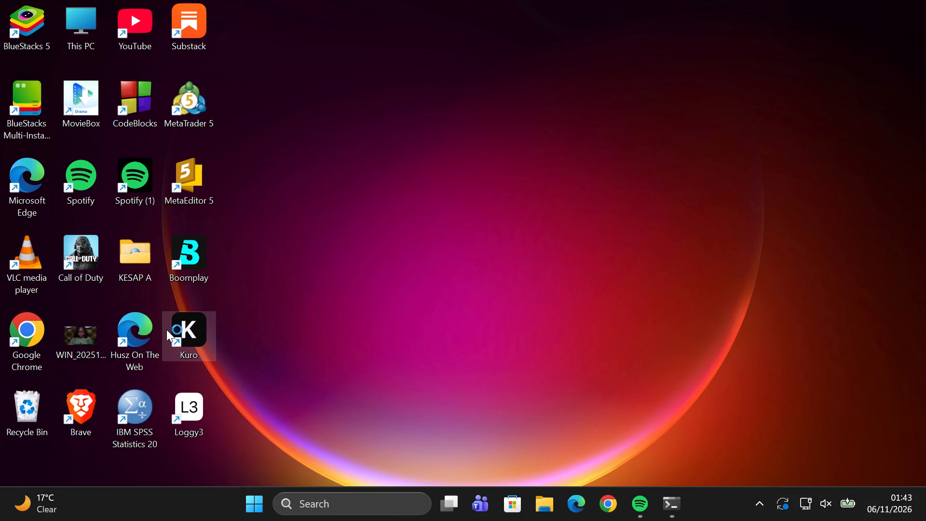